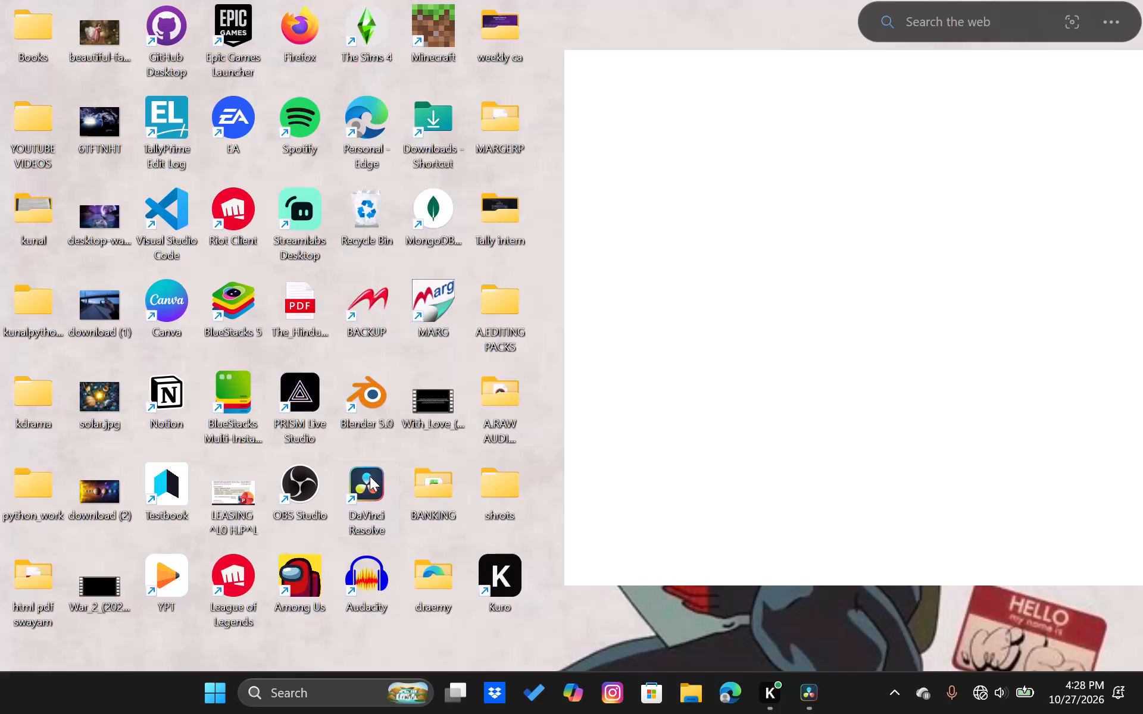
Switch to DaVinci Resolve and play back the scene 2 timeline from its start to review the character's slide-in.
{"action": "left_click", "coordinate": [816, 689]}
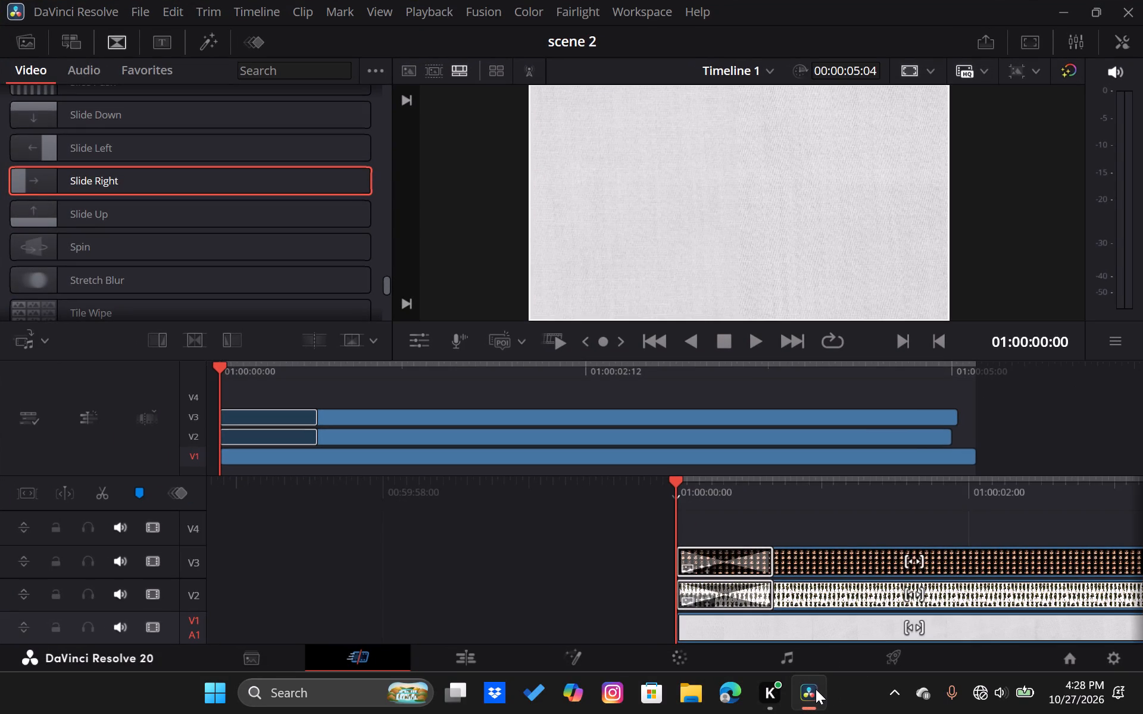
{"action": "key", "text": "space"}
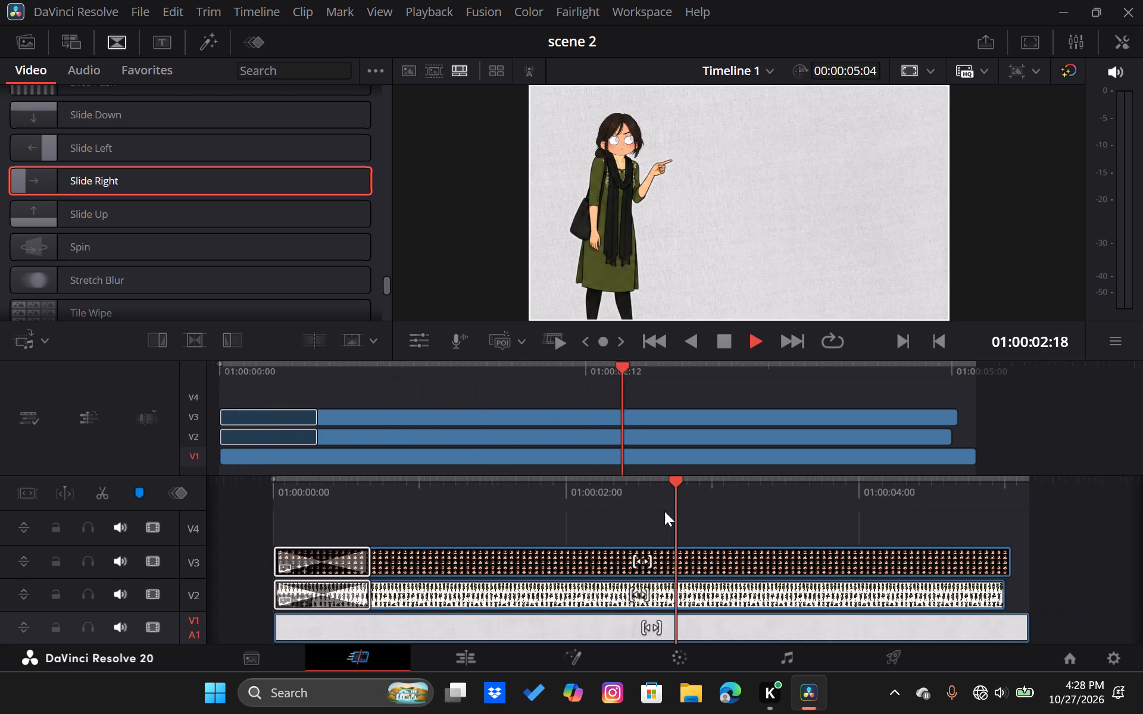
{"action": "key", "text": "space"}
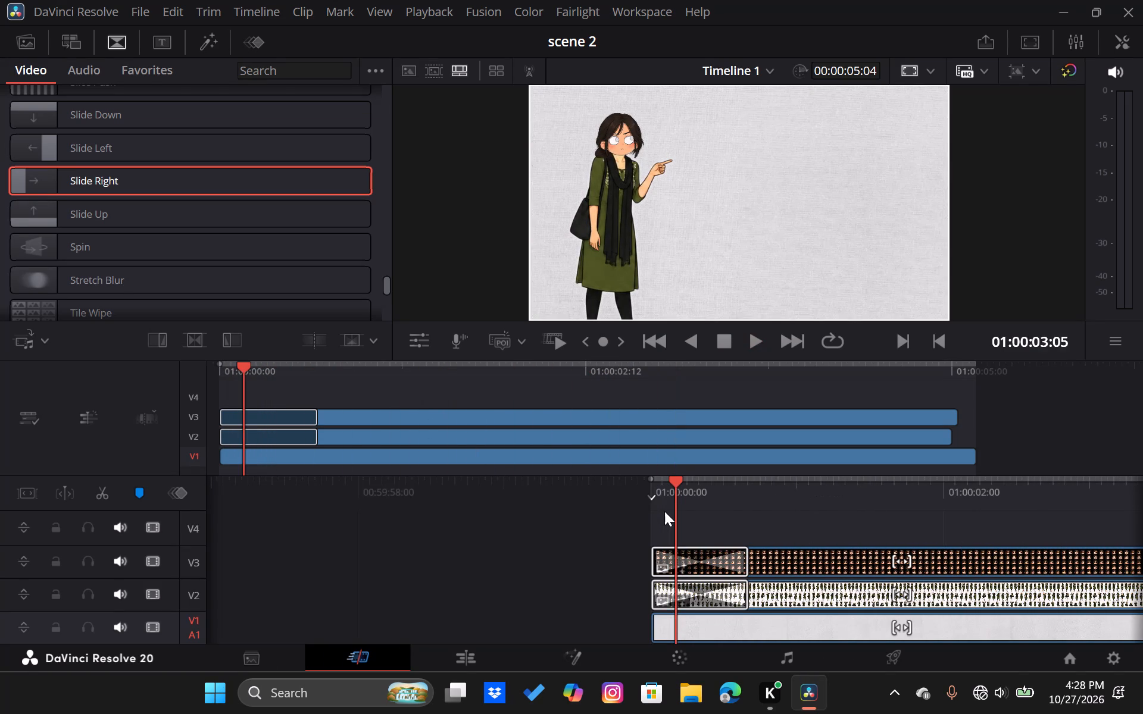
{"action": "key", "text": "space"}
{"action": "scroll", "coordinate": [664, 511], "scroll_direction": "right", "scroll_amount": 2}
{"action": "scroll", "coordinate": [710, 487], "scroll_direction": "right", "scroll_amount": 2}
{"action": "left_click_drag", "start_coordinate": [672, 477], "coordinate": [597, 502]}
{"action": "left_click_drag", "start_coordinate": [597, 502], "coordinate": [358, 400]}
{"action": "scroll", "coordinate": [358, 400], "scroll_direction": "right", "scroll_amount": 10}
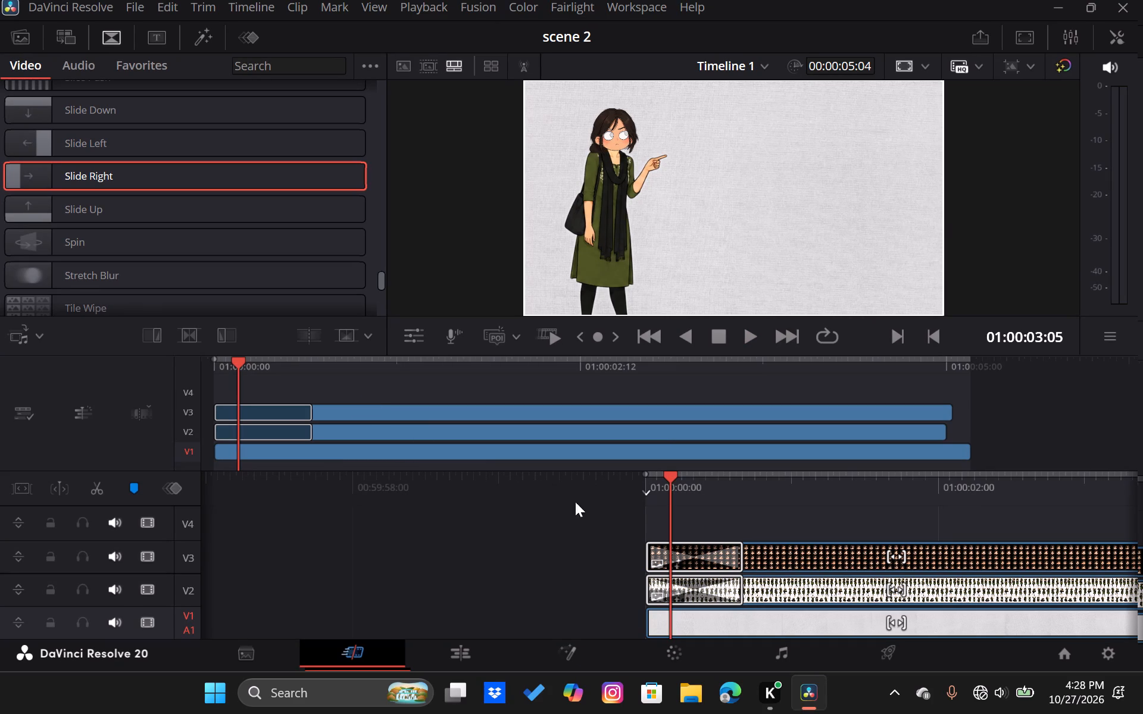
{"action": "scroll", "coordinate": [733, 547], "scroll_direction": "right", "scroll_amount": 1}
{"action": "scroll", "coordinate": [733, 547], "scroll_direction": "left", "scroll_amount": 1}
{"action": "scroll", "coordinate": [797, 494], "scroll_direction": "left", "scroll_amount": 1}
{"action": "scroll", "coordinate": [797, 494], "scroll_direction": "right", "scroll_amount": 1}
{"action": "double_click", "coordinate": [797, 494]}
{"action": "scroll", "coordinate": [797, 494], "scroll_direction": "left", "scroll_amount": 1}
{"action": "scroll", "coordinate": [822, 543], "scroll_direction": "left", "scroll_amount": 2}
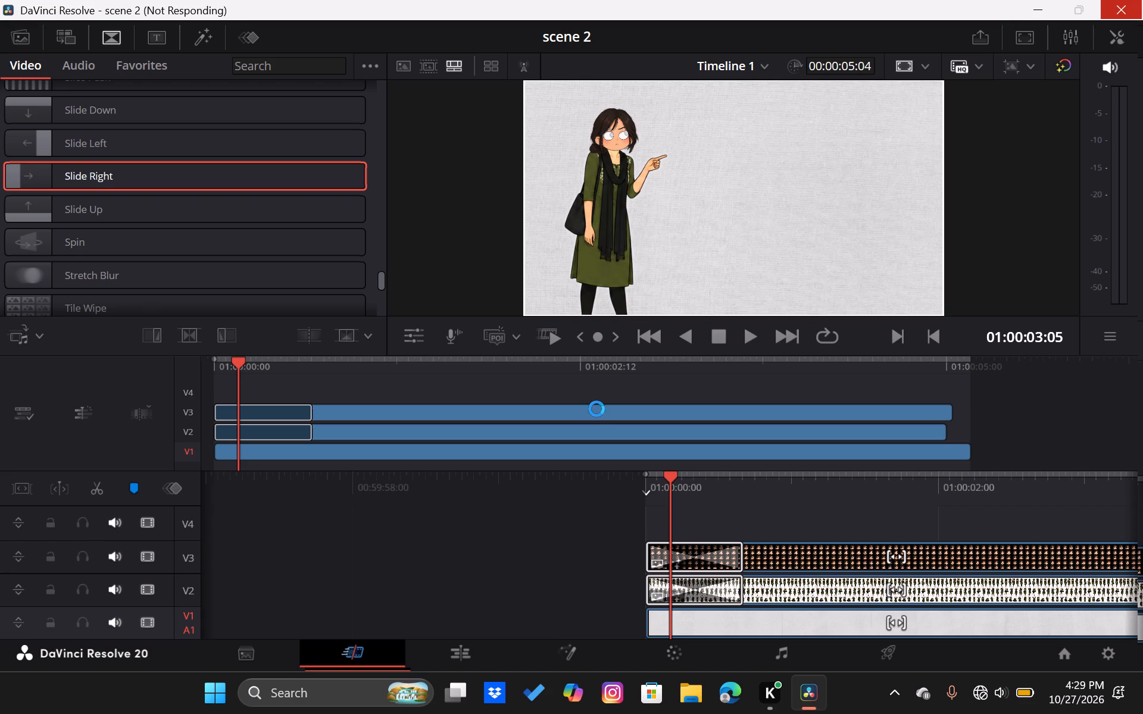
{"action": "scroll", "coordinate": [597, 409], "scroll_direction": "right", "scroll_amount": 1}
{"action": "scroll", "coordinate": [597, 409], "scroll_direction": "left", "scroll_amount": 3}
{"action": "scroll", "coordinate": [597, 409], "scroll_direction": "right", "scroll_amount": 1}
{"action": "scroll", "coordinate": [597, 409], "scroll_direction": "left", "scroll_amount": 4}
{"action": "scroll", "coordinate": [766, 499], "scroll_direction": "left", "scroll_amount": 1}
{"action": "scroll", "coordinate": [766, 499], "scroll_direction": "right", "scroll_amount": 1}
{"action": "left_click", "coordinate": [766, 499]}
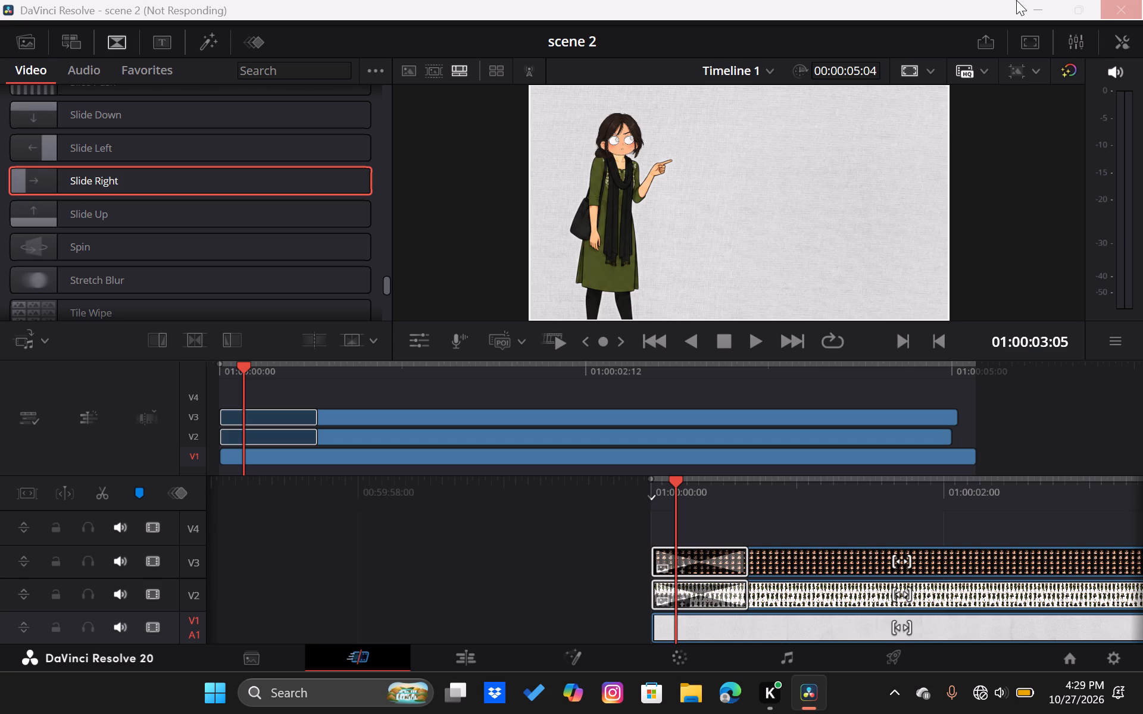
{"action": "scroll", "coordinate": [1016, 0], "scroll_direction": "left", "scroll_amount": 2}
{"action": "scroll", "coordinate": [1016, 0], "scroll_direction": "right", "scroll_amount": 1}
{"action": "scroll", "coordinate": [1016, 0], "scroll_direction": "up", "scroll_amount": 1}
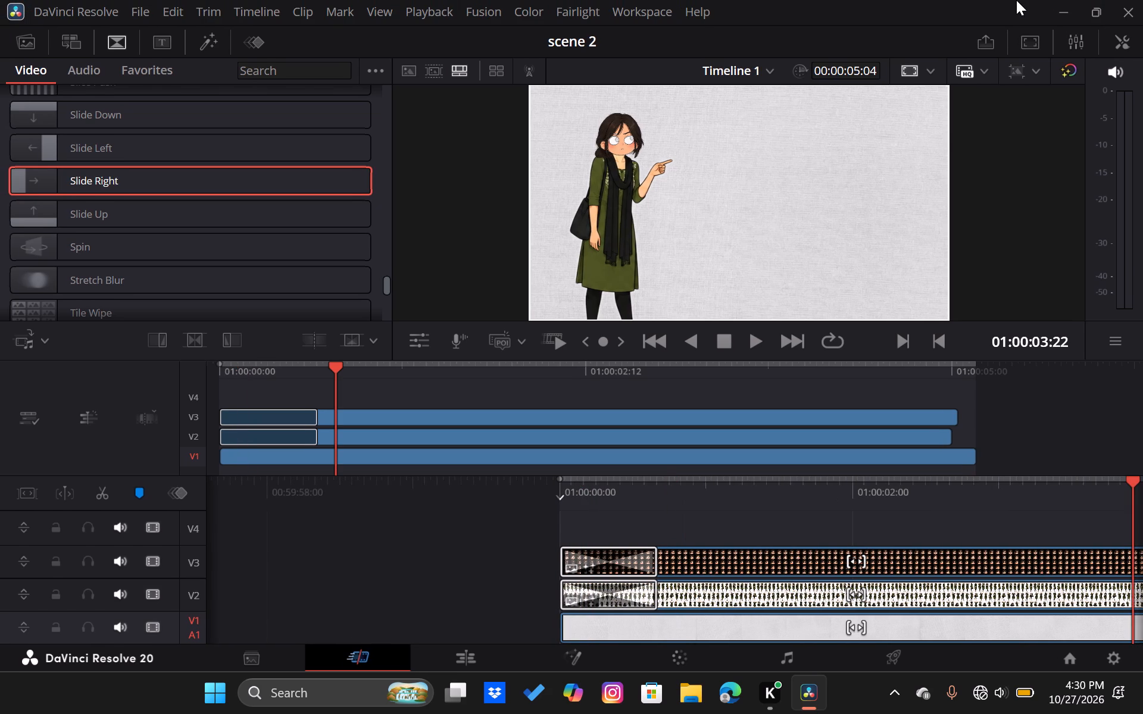
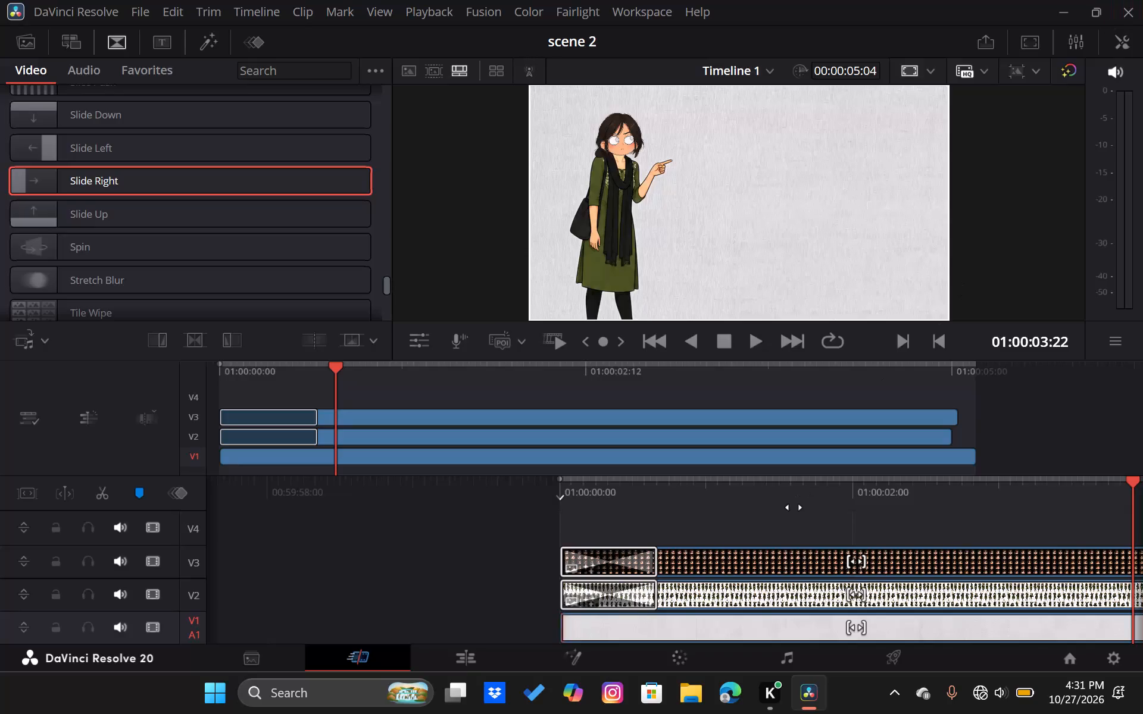
Replay the opening of the timeline several times to examine the character's slide-in from the left.
{"action": "scroll", "coordinate": [793, 507], "scroll_direction": "right", "scroll_amount": 1}
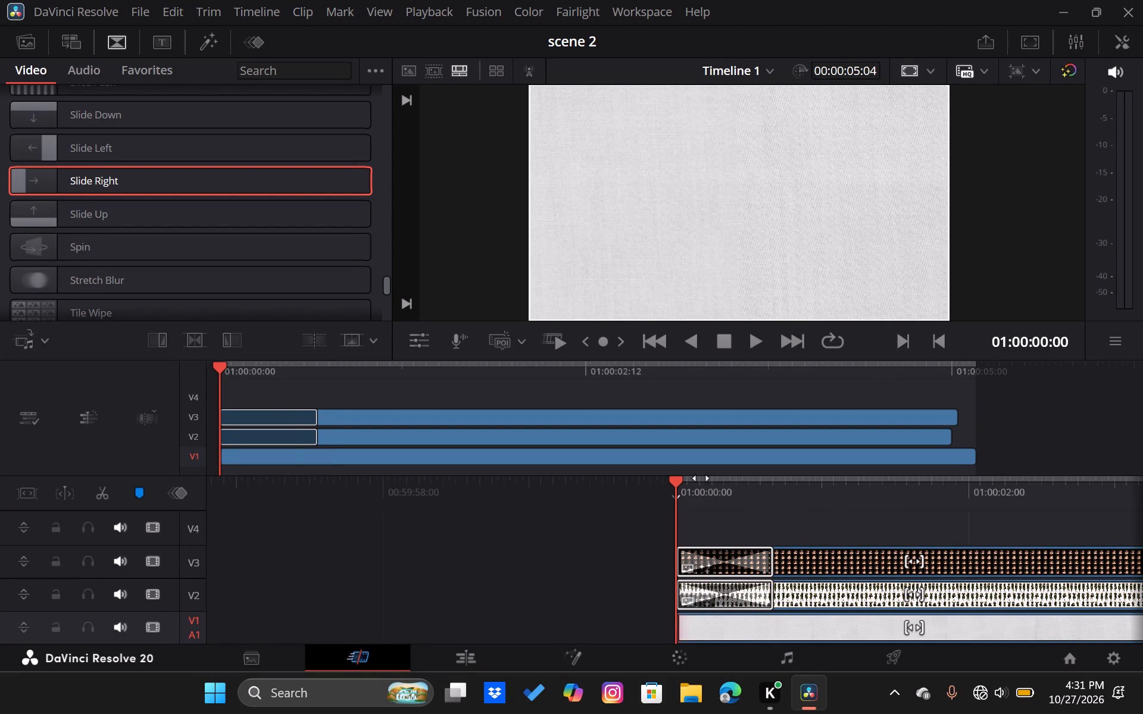
{"action": "key", "text": "space"}
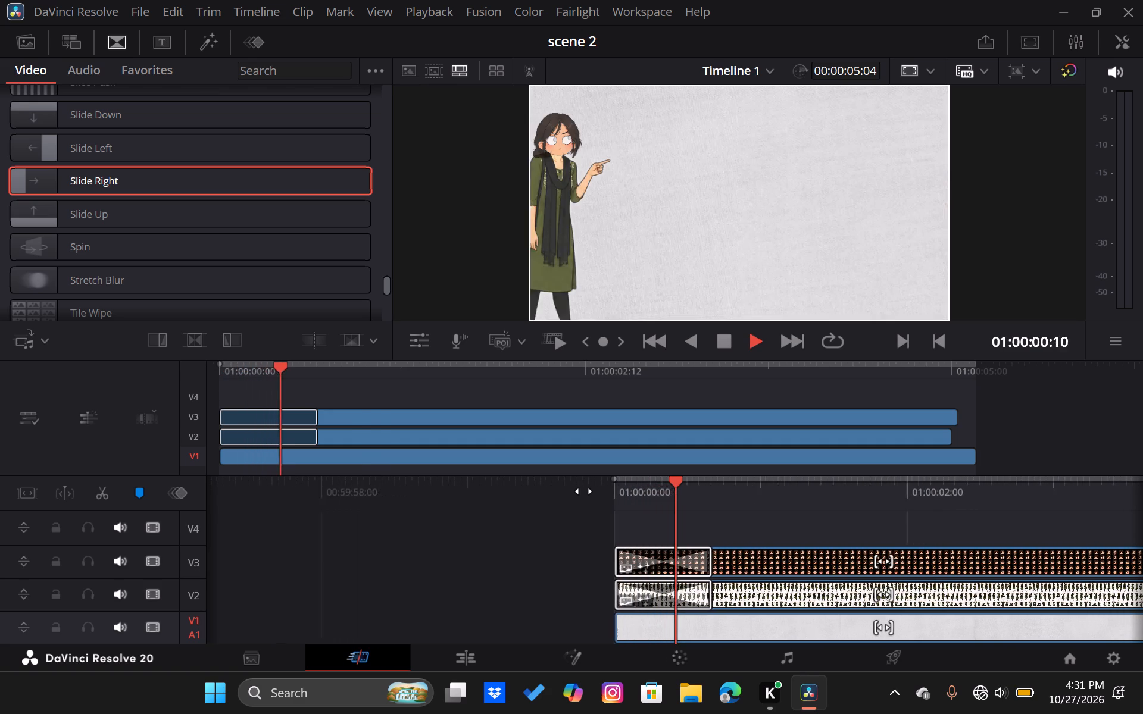
{"action": "key", "text": "space"}
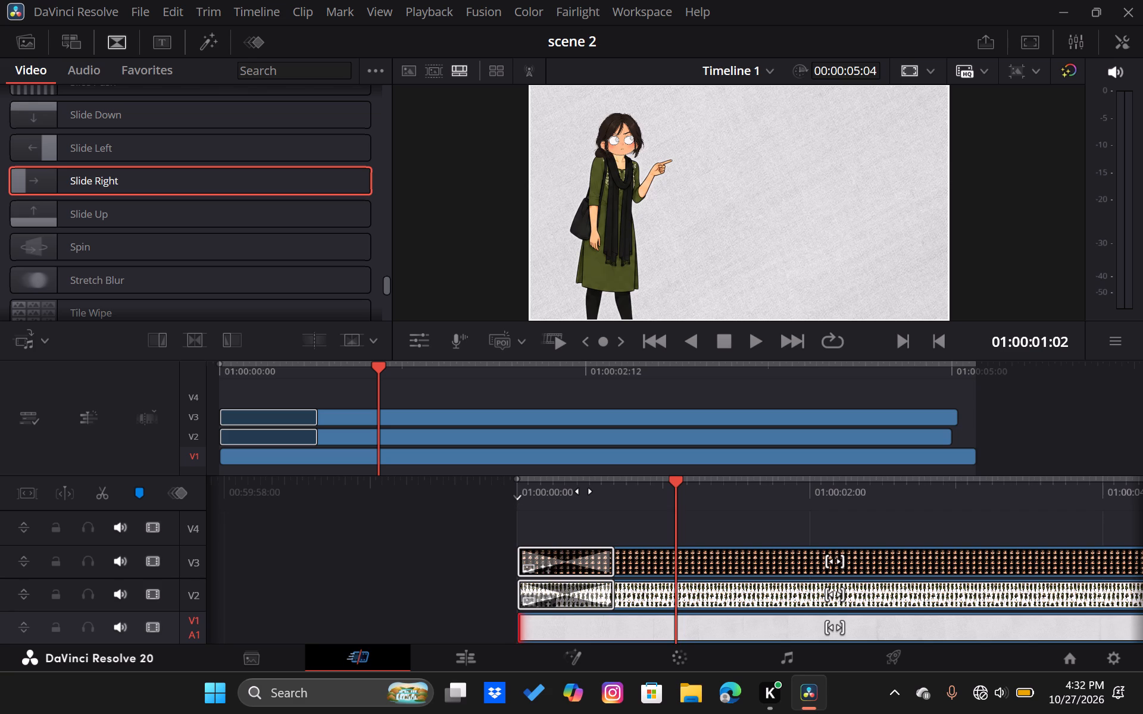
{"action": "scroll", "coordinate": [625, 502], "scroll_direction": "right", "scroll_amount": 3}
{"action": "key", "text": "space"}
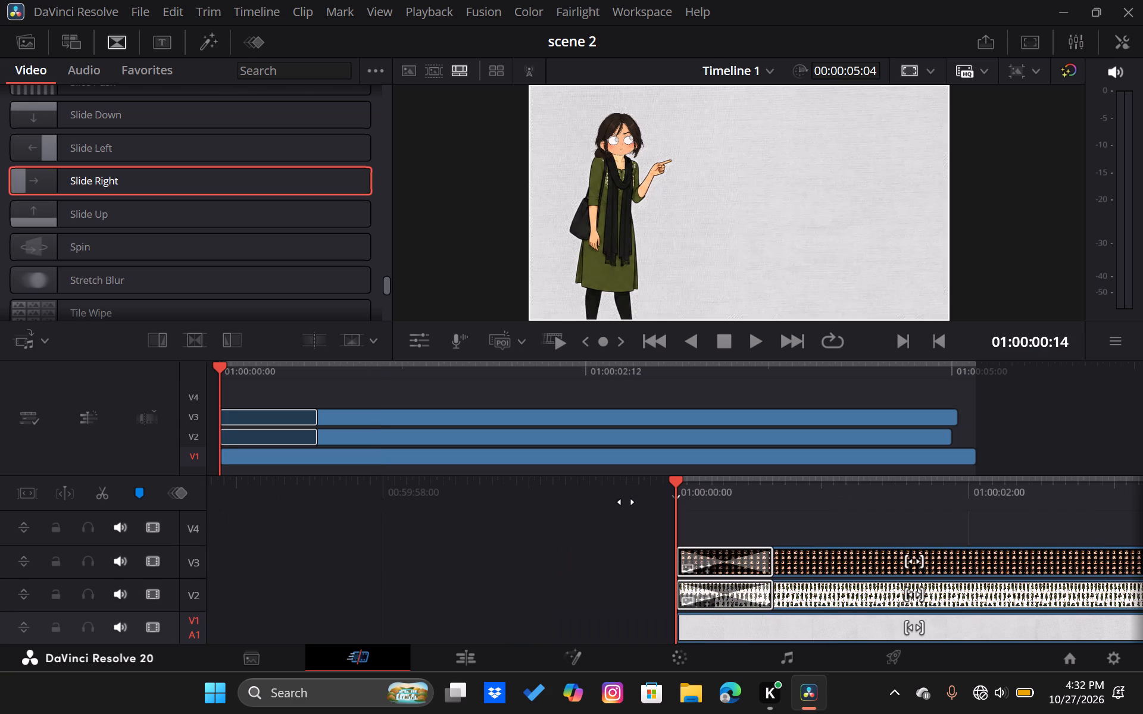
{"action": "key", "text": "space"}
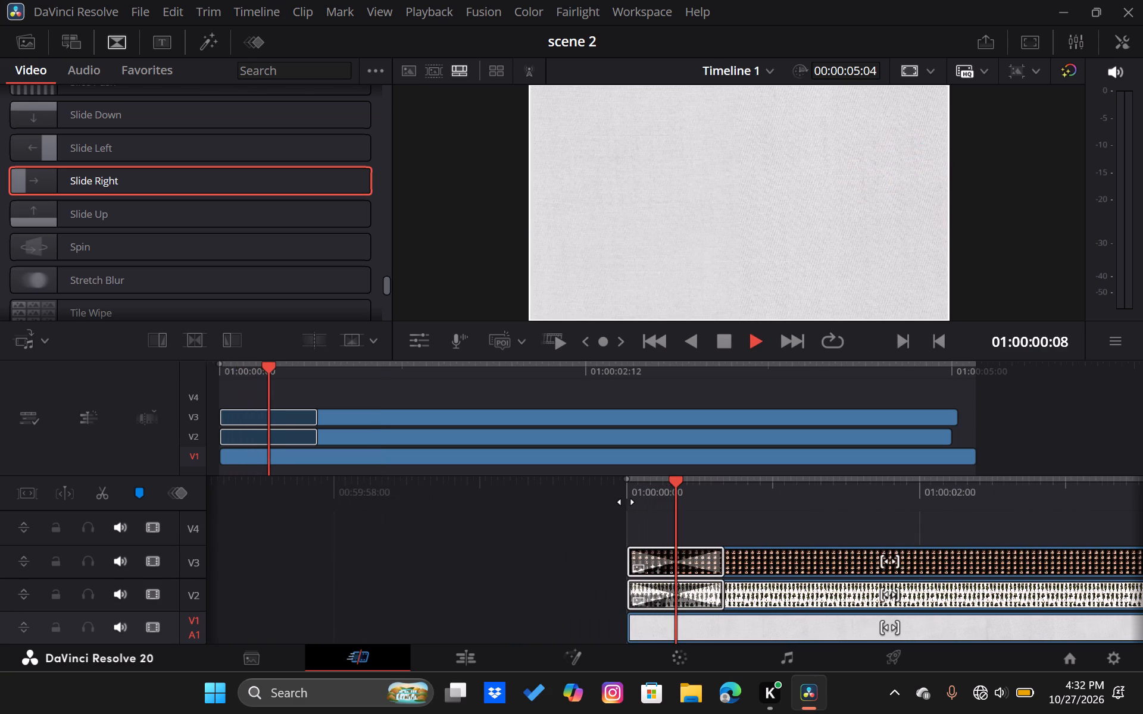
{"action": "key", "text": "space"}
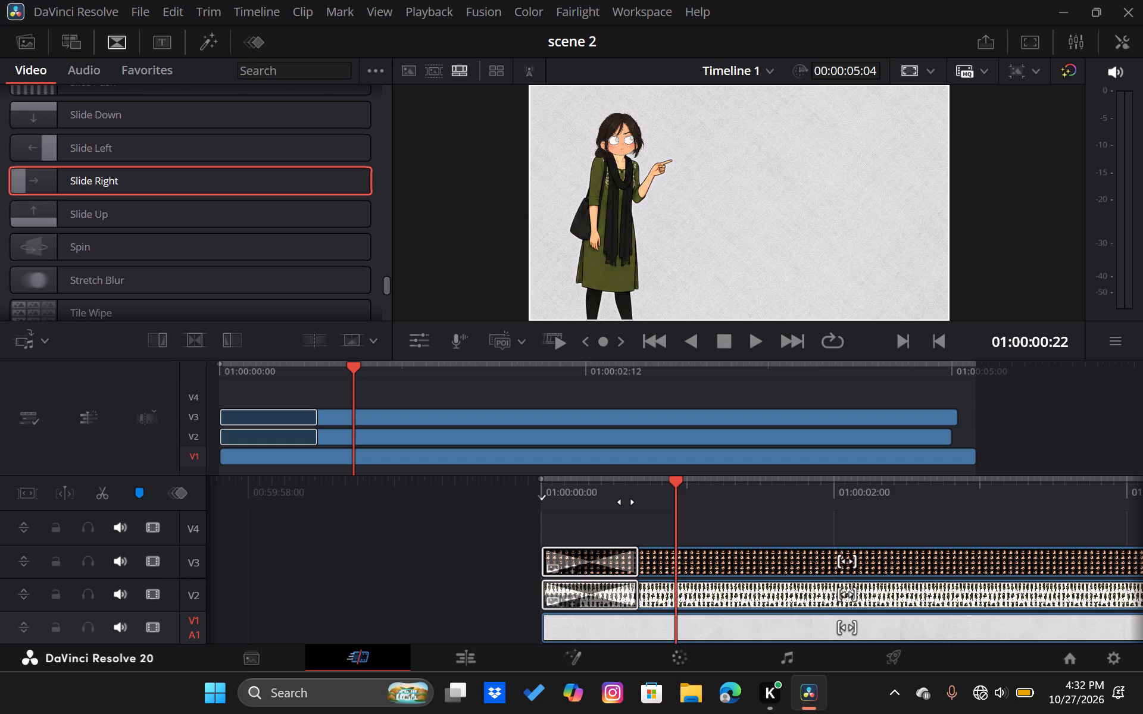
{"action": "scroll", "coordinate": [735, 564], "scroll_direction": "down", "scroll_amount": 1}
Add Transform keyframes to the background clip on V1 at 01:00:00:17, just after the slide-in.
{"action": "left_click", "coordinate": [670, 624]}
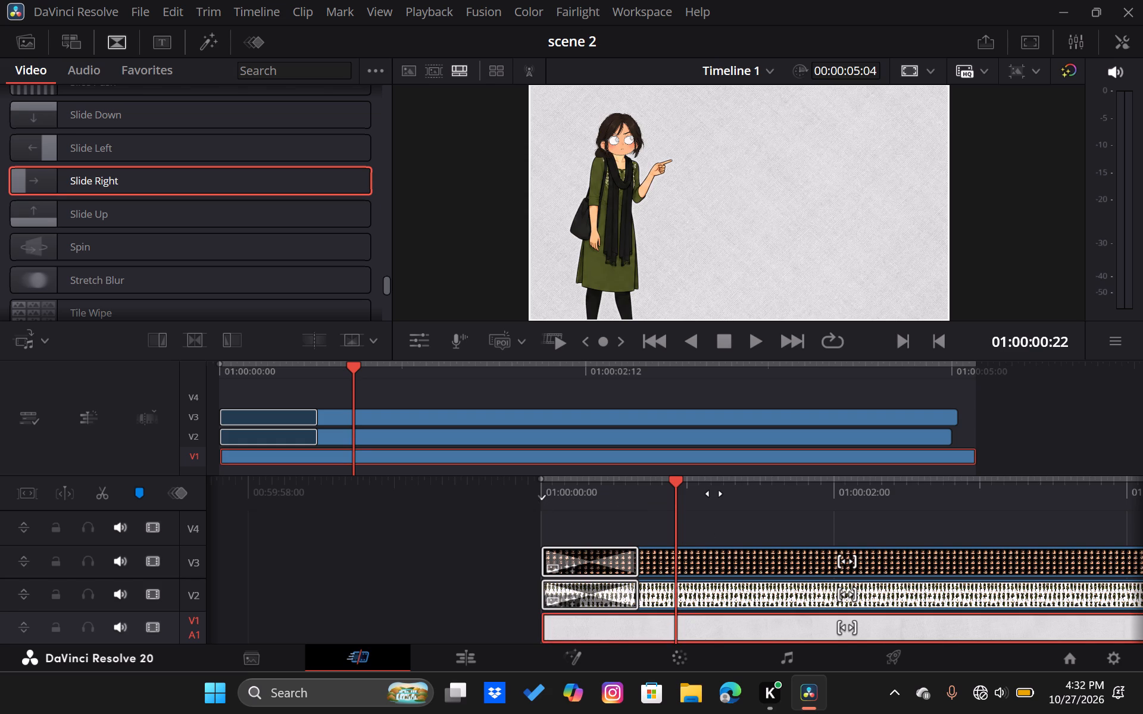
{"action": "scroll", "coordinate": [714, 491], "scroll_direction": "right", "scroll_amount": 1}
{"action": "left_click_drag", "start_coordinate": [674, 480], "coordinate": [701, 489]}
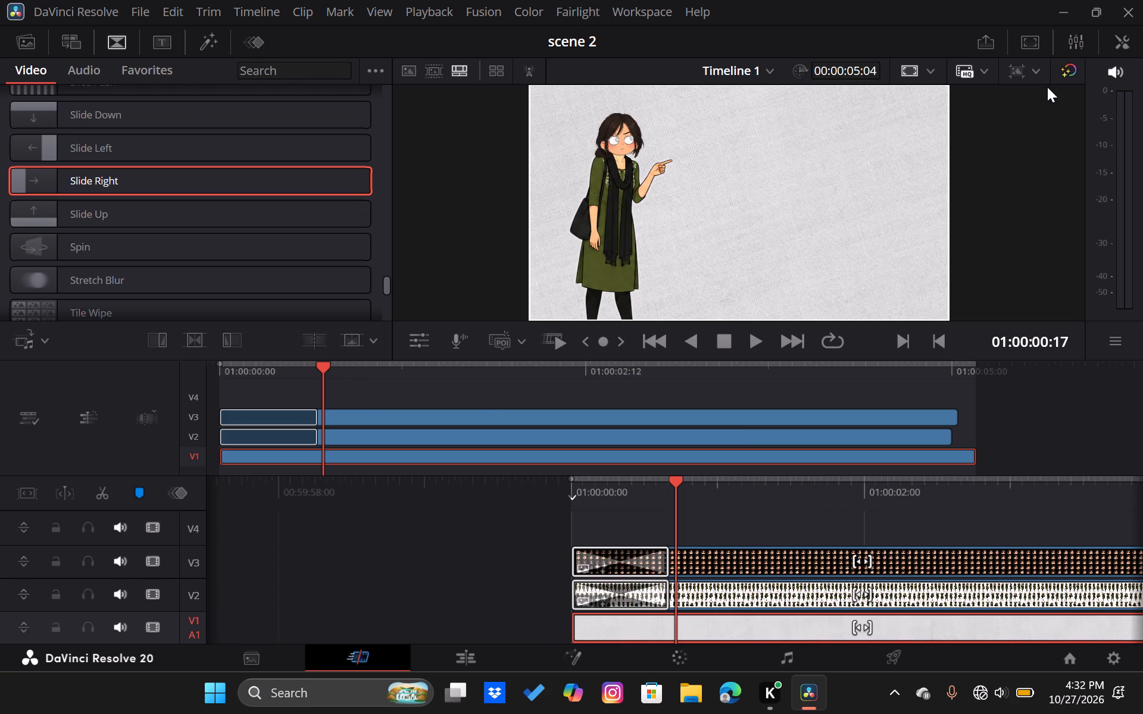
{"action": "left_click", "coordinate": [1117, 45]}
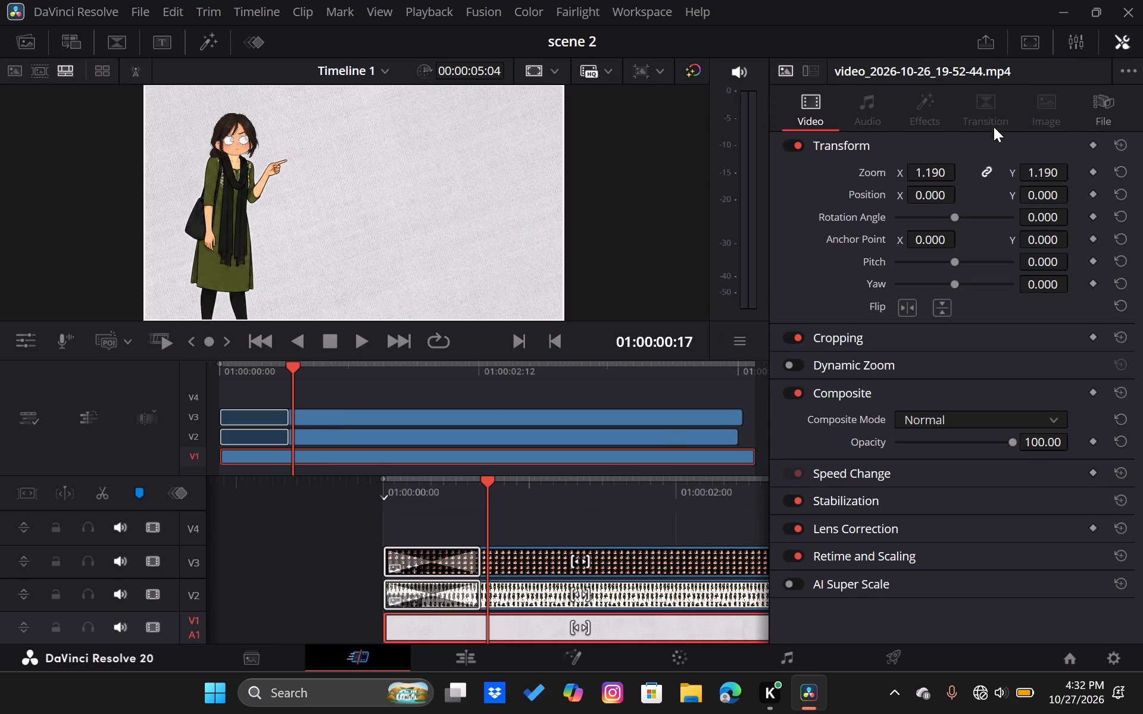
{"action": "left_click", "coordinate": [1092, 151]}
{"action": "left_click", "coordinate": [1092, 151]}
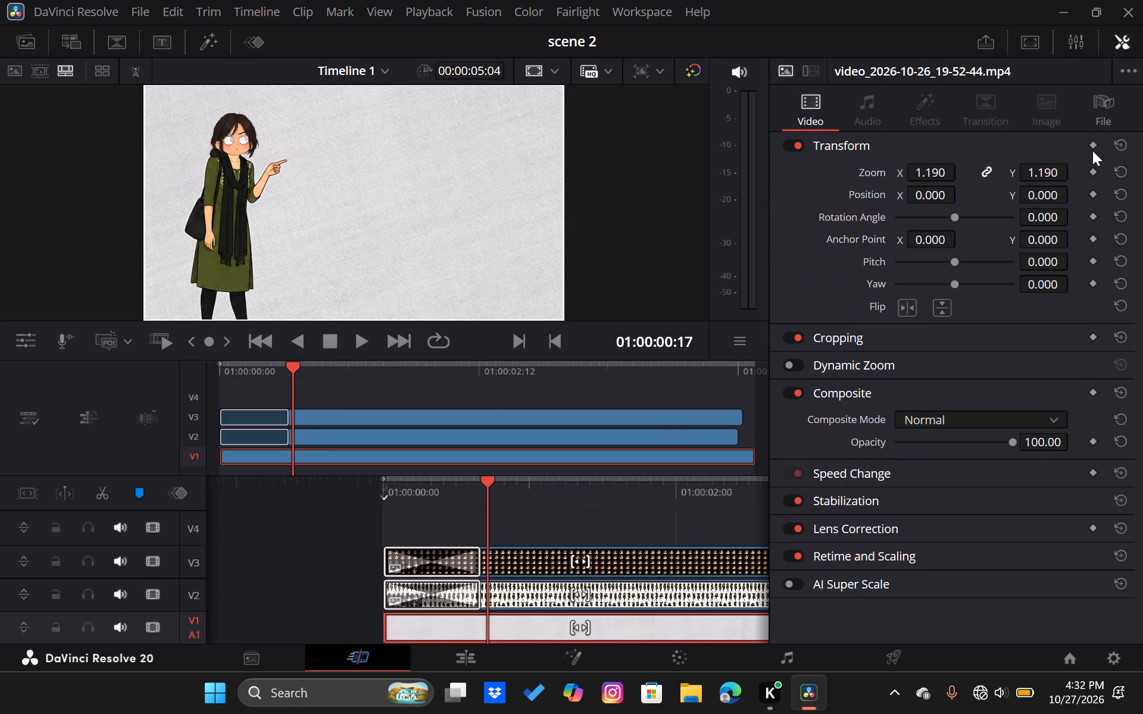
{"action": "left_click", "coordinate": [1095, 142]}
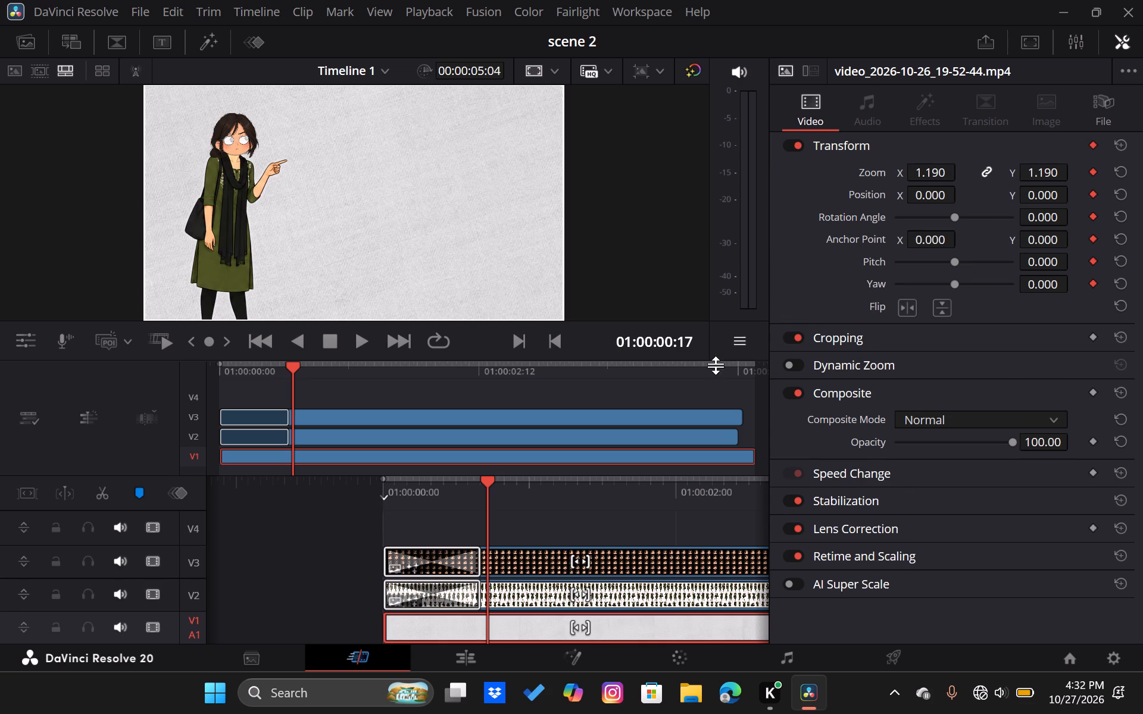
At 01:00:00:21, set the V1 background clip's zoom to 0.790 and its X position to 126, and play back the animation.
{"action": "key", "text": "Right"}
{"action": "key", "text": "Right"}
{"action": "key", "text": "Right"}
{"action": "key", "text": "Right"}
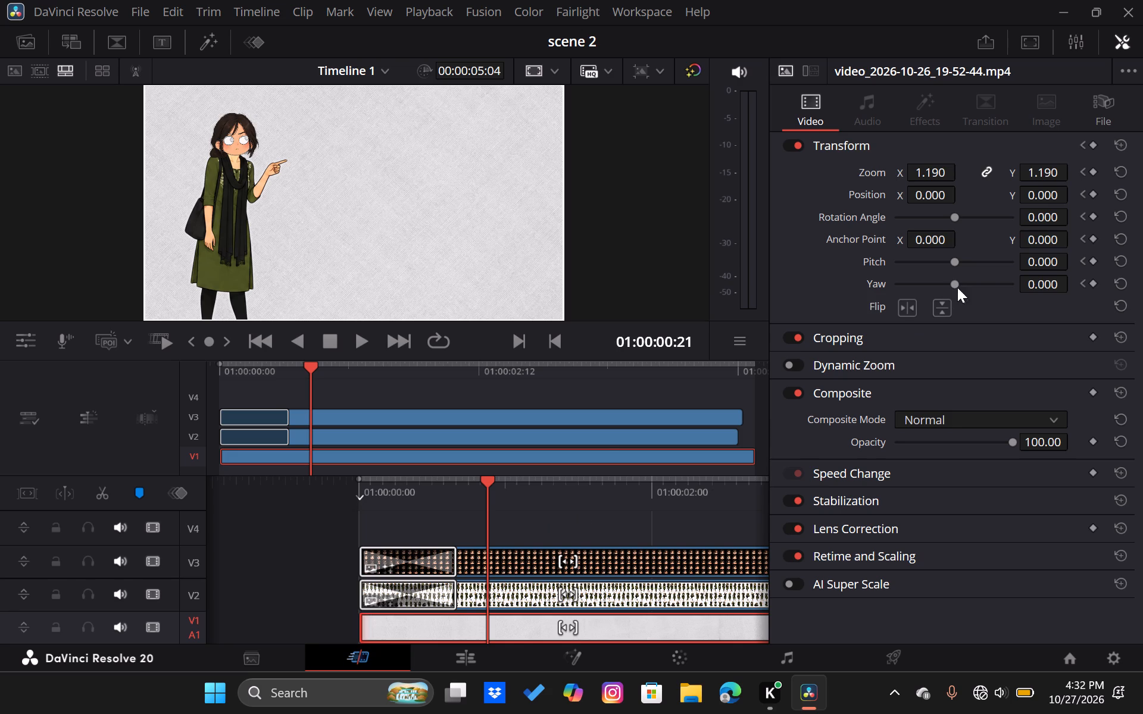
{"action": "left_click_drag", "start_coordinate": [933, 173], "coordinate": [904, 179]}
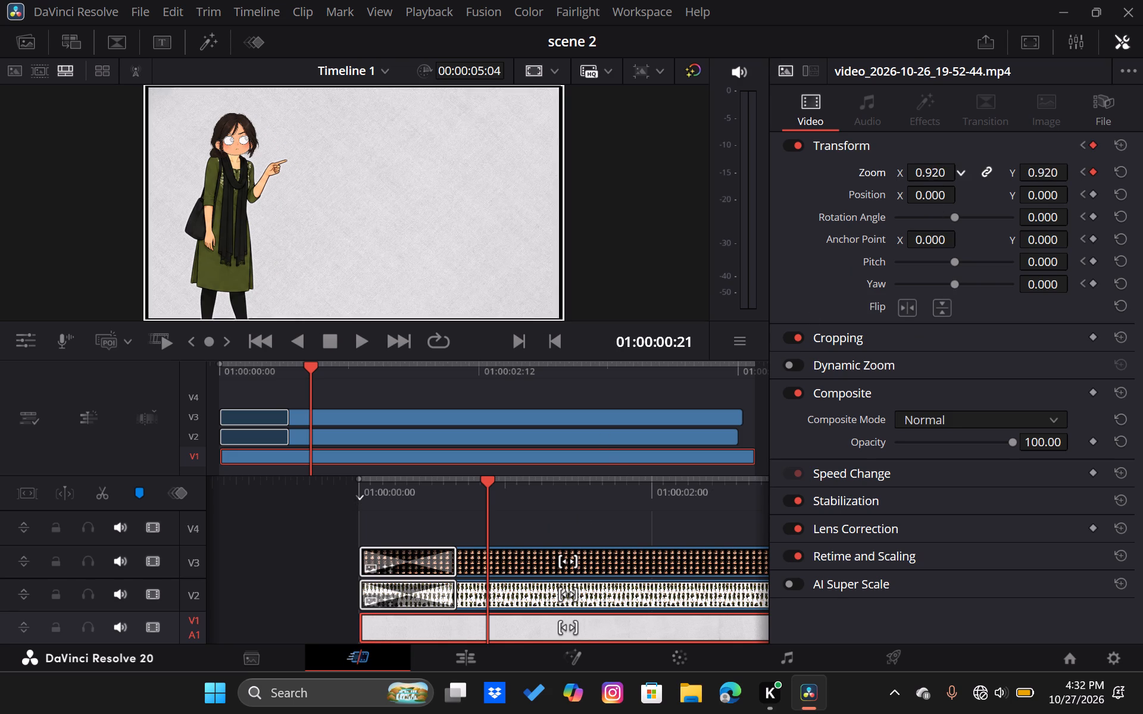
{"action": "left_click_drag", "start_coordinate": [904, 179], "coordinate": [898, 180]}
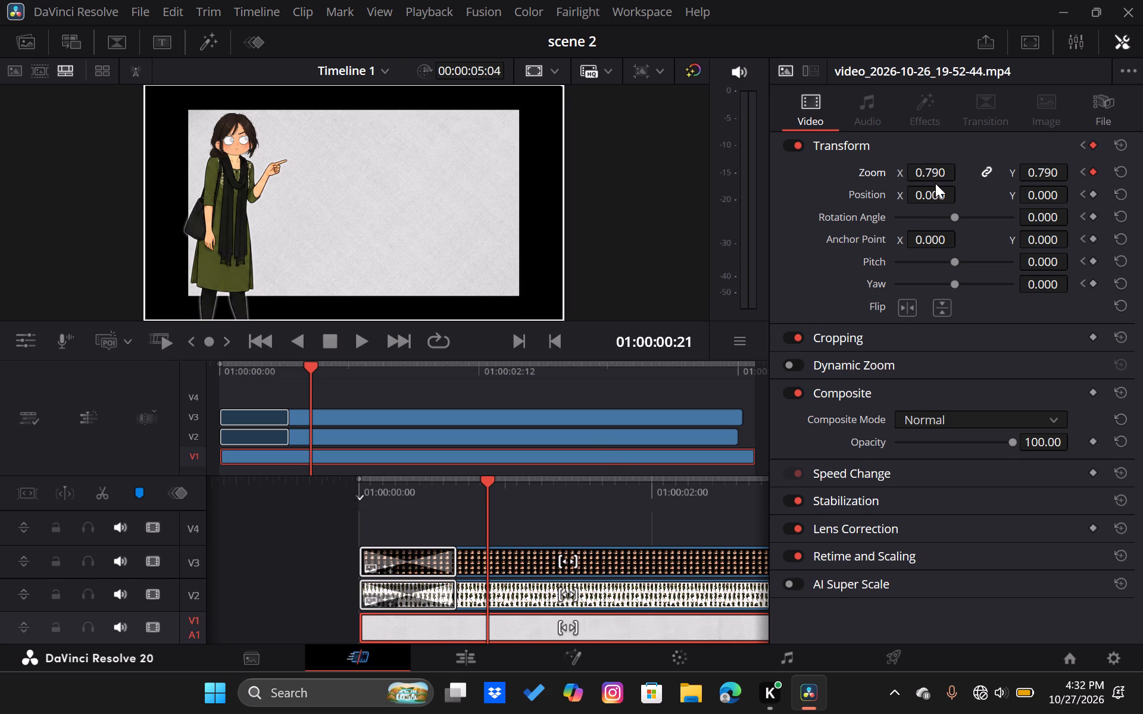
{"action": "left_click_drag", "start_coordinate": [935, 190], "coordinate": [1045, 182]}
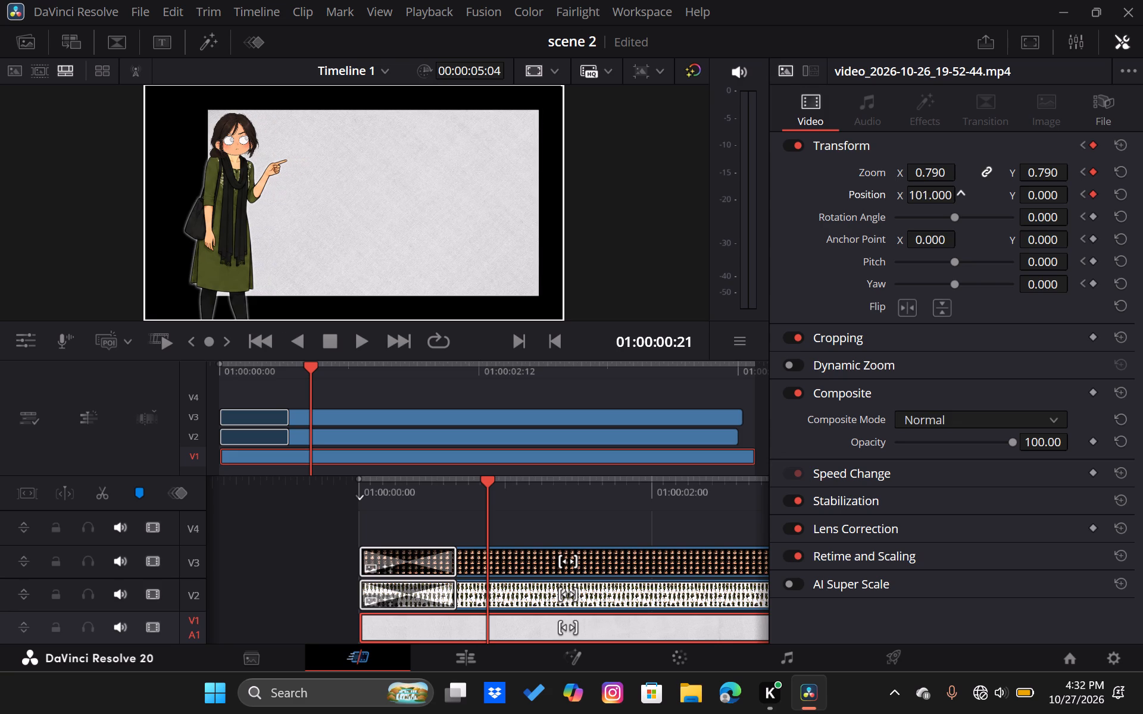
{"action": "left_click_drag", "start_coordinate": [1045, 182], "coordinate": [1048, 182]}
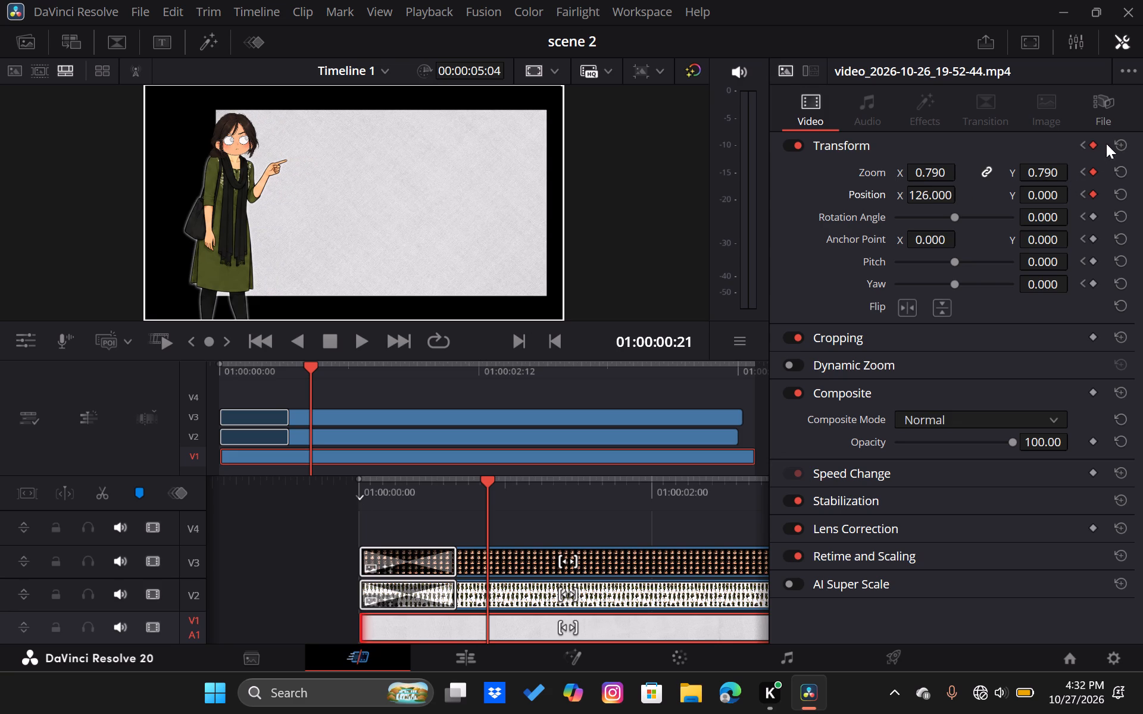
{"action": "scroll", "coordinate": [439, 491], "scroll_direction": "right", "scroll_amount": 1}
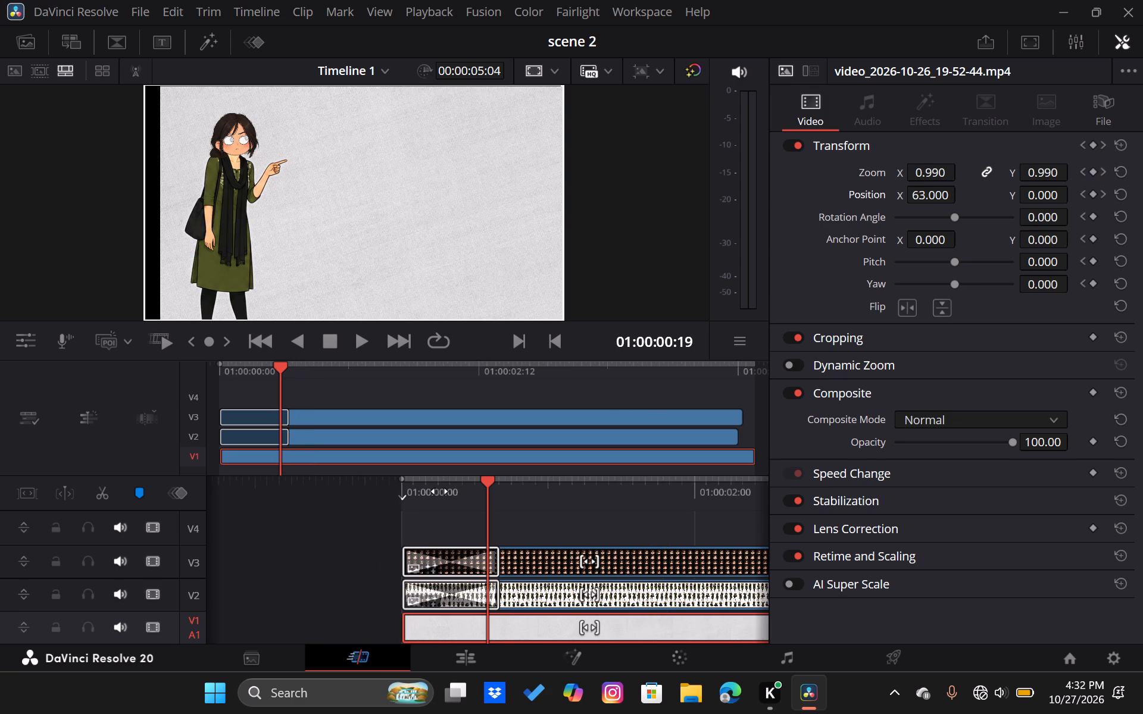
{"action": "key", "text": "space"}
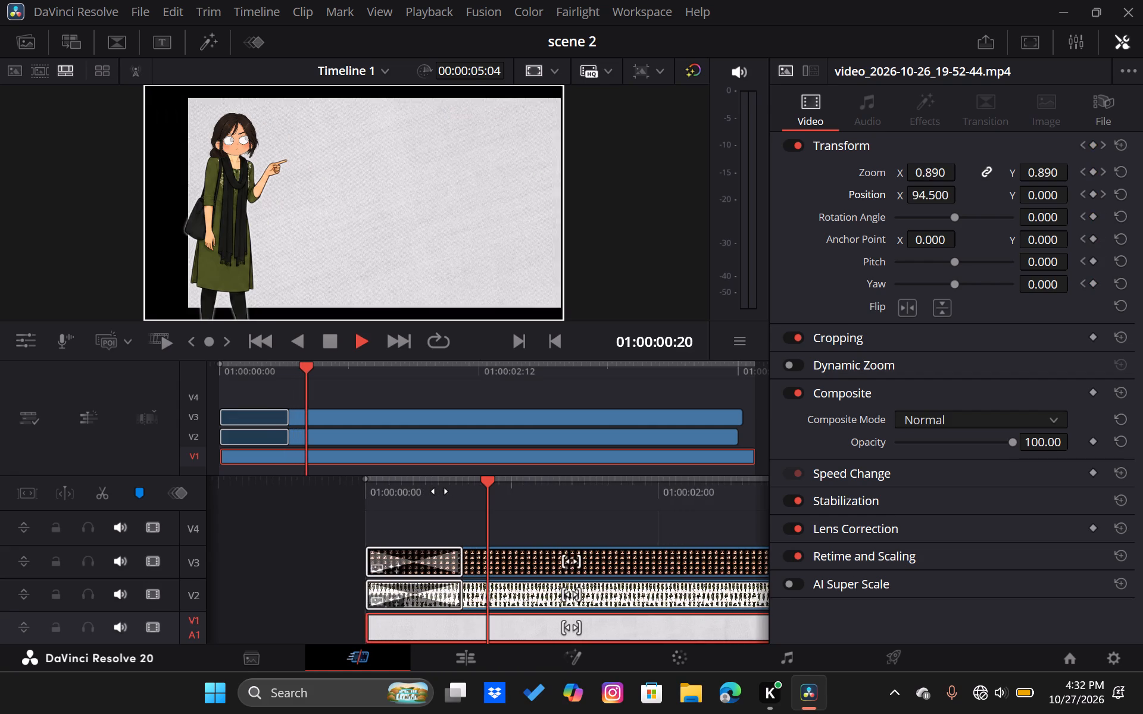
{"action": "key", "text": "space"}
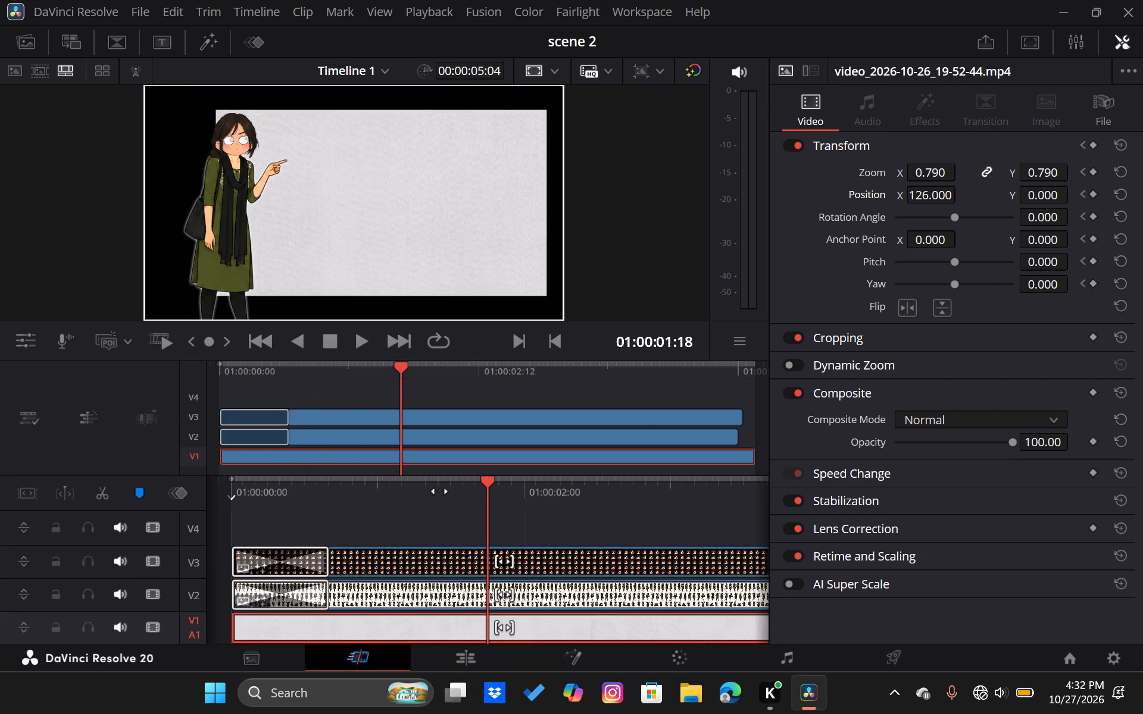
Add Transform keyframes at 01:00:00:17 to the character clips on V3 and V2.
{"action": "scroll", "coordinate": [439, 491], "scroll_direction": "right", "scroll_amount": 3}
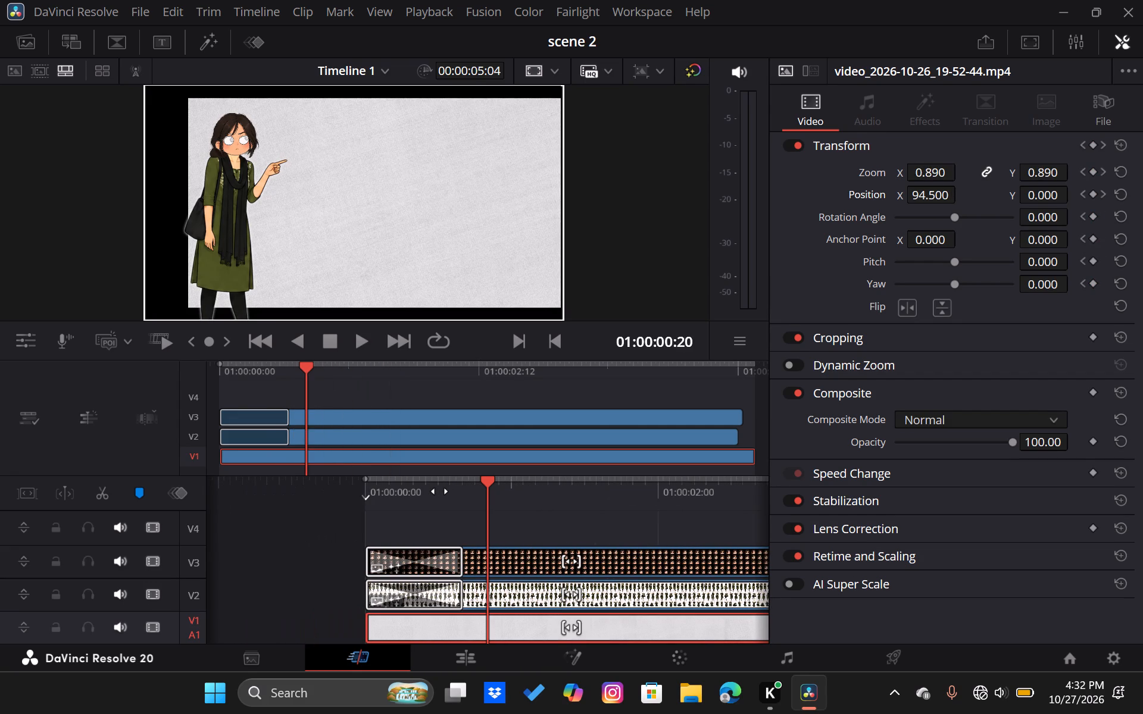
{"action": "scroll", "coordinate": [439, 491], "scroll_direction": "left", "scroll_amount": 1}
{"action": "left_click", "coordinate": [485, 588]}
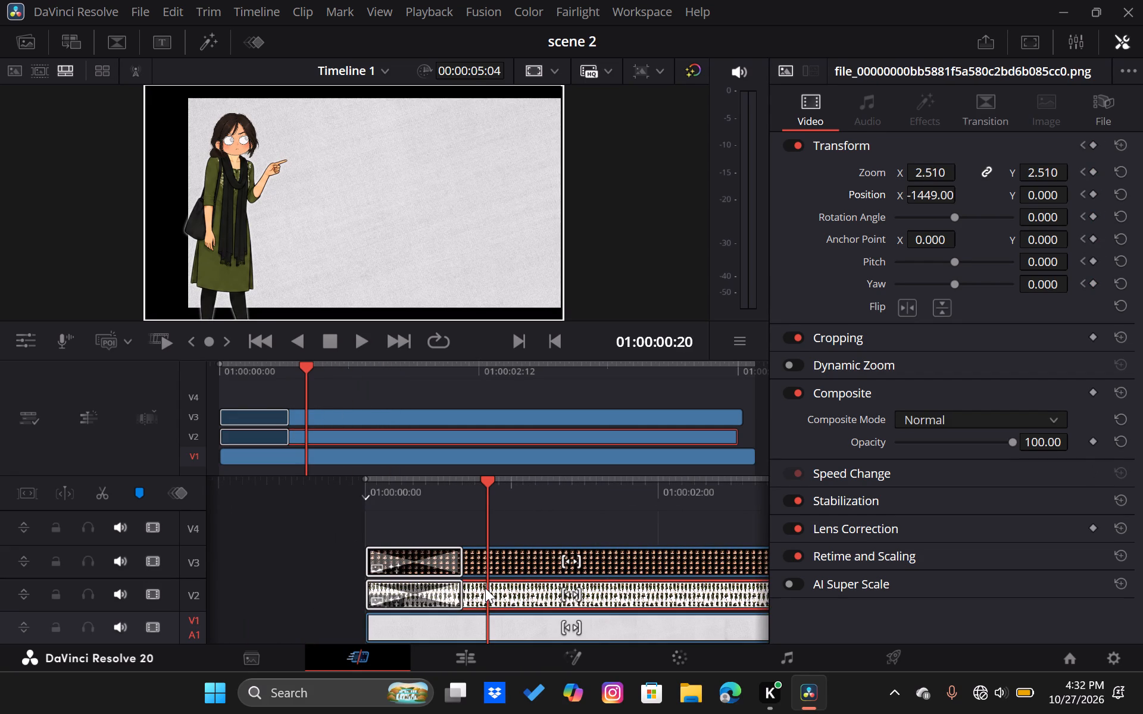
{"action": "left_click", "coordinate": [489, 560]}
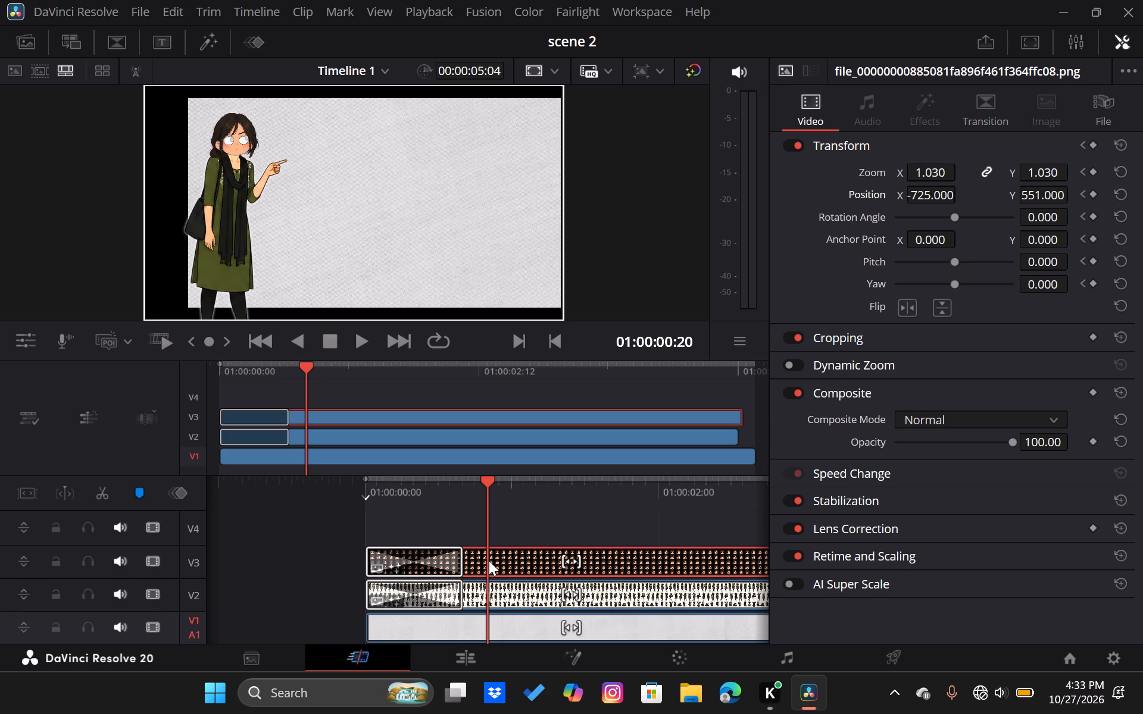
{"action": "key", "text": "Left"}
{"action": "key", "text": "Left"}
{"action": "key", "text": "Left"}
{"action": "key", "text": "Left"}
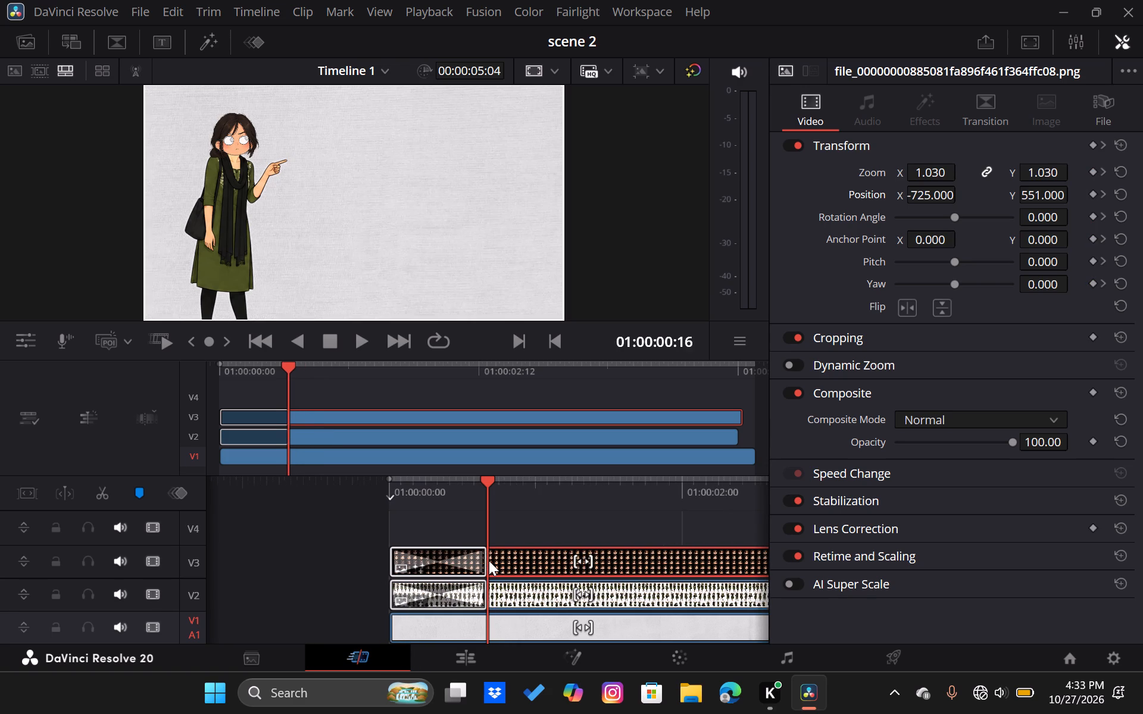
{"action": "key", "text": "Left"}
{"action": "key", "text": "Right"}
{"action": "key", "text": "Right"}
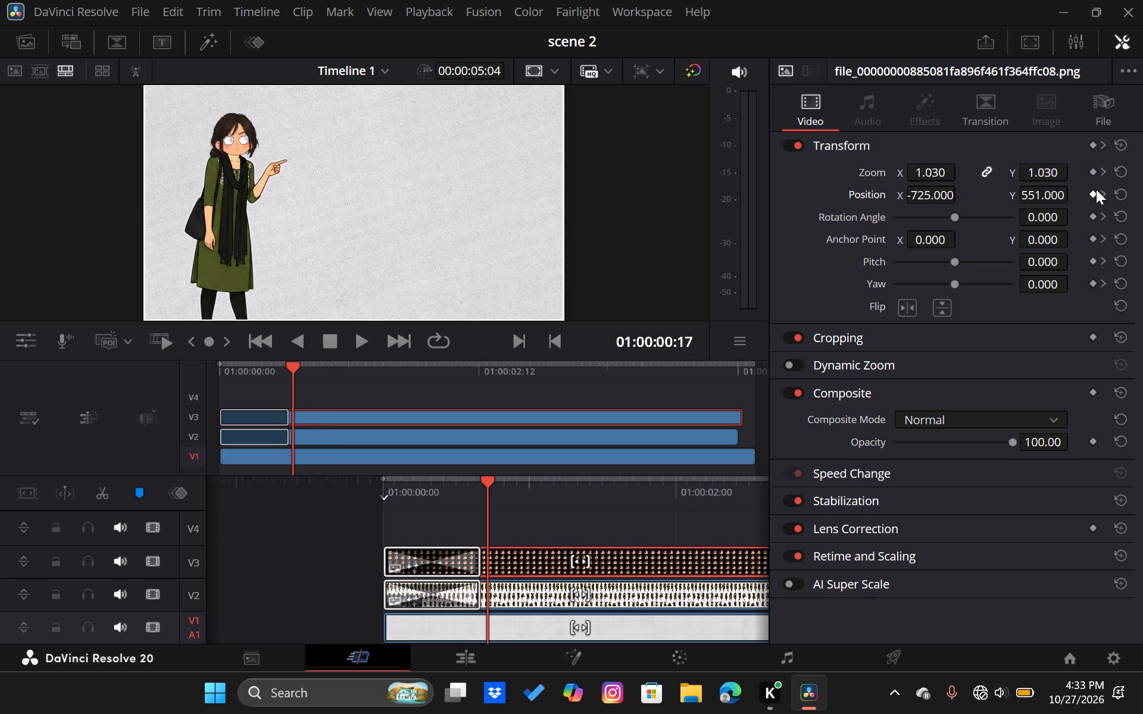
{"action": "left_click", "coordinate": [1092, 145]}
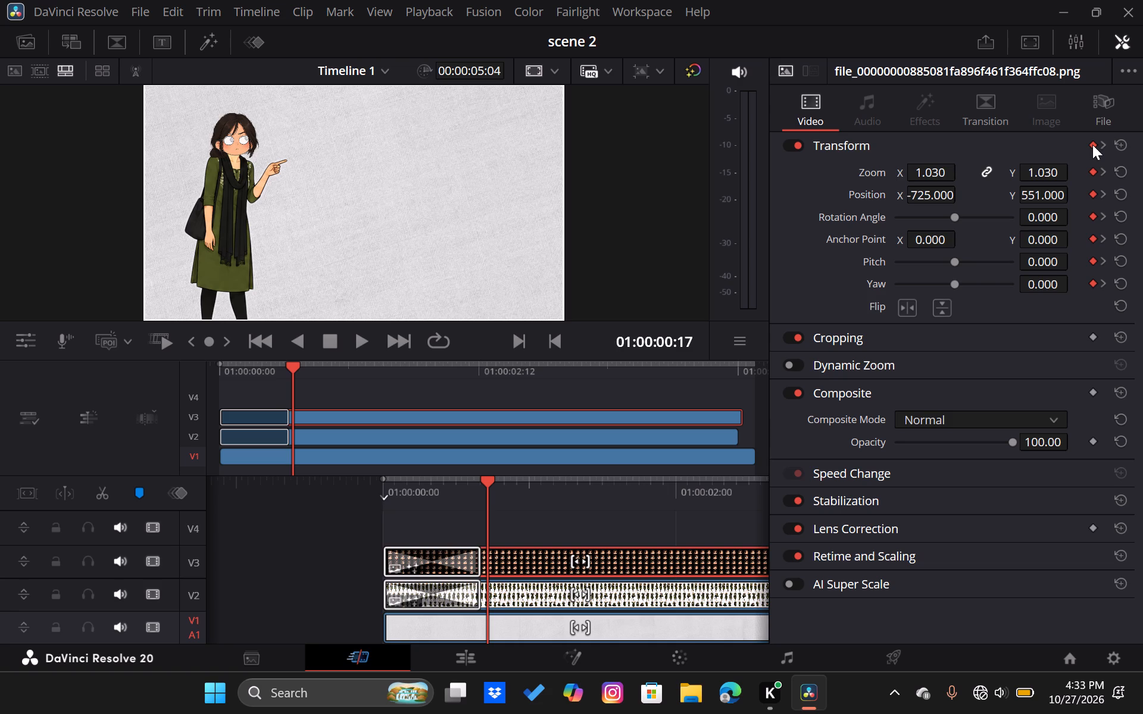
{"action": "left_click", "coordinate": [505, 596]}
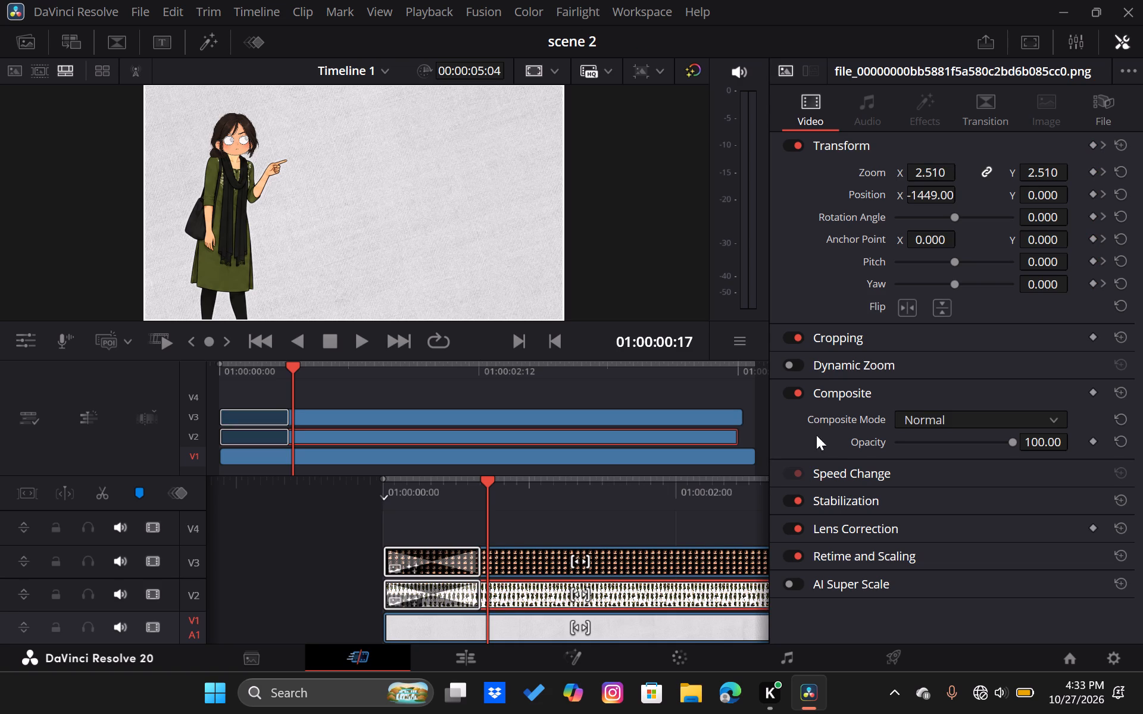
{"action": "left_click", "coordinate": [1094, 145]}
Split the clips on V3, V2 and V1 at 01:00:00:17.
{"action": "left_click", "coordinate": [489, 562]}
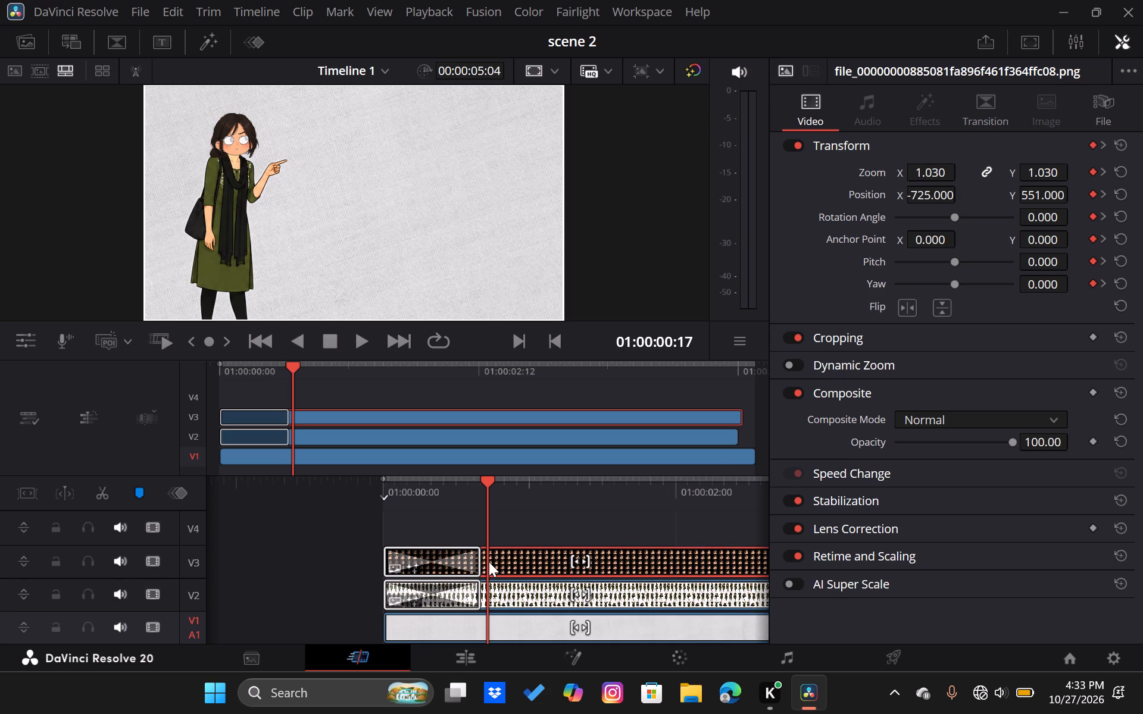
{"action": "key", "text": "b"}
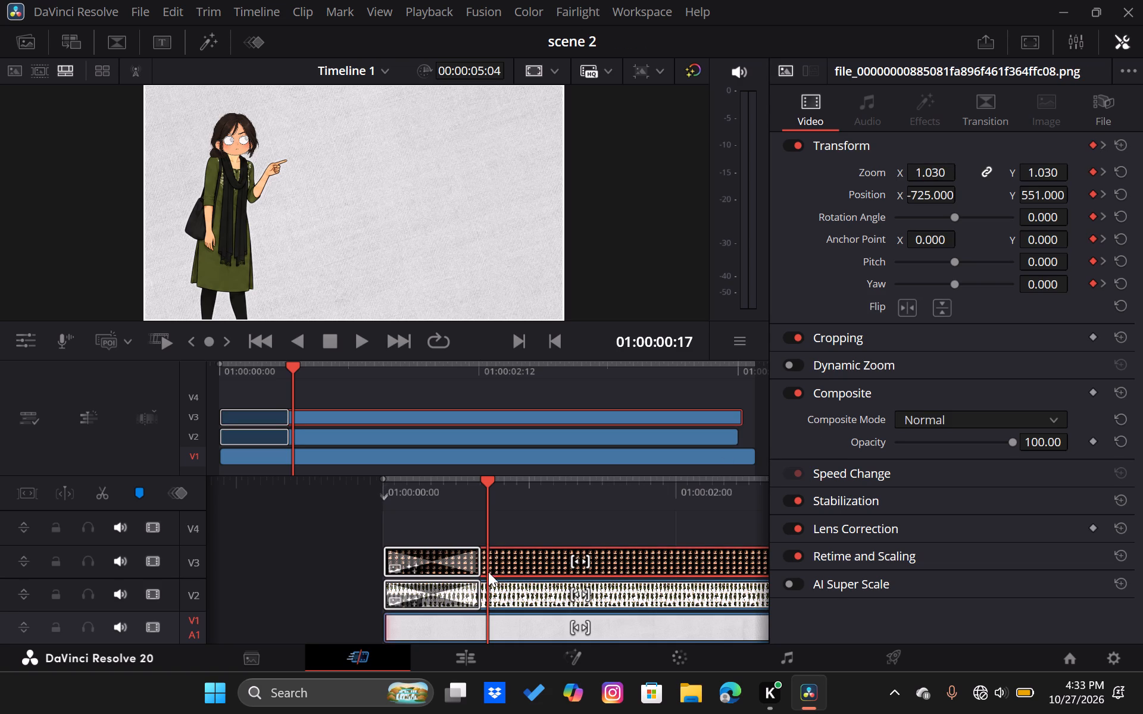
{"action": "left_click", "coordinate": [487, 559]}
{"action": "type", "text": "bbb"}
{"action": "key", "text": "ctrl+b"}
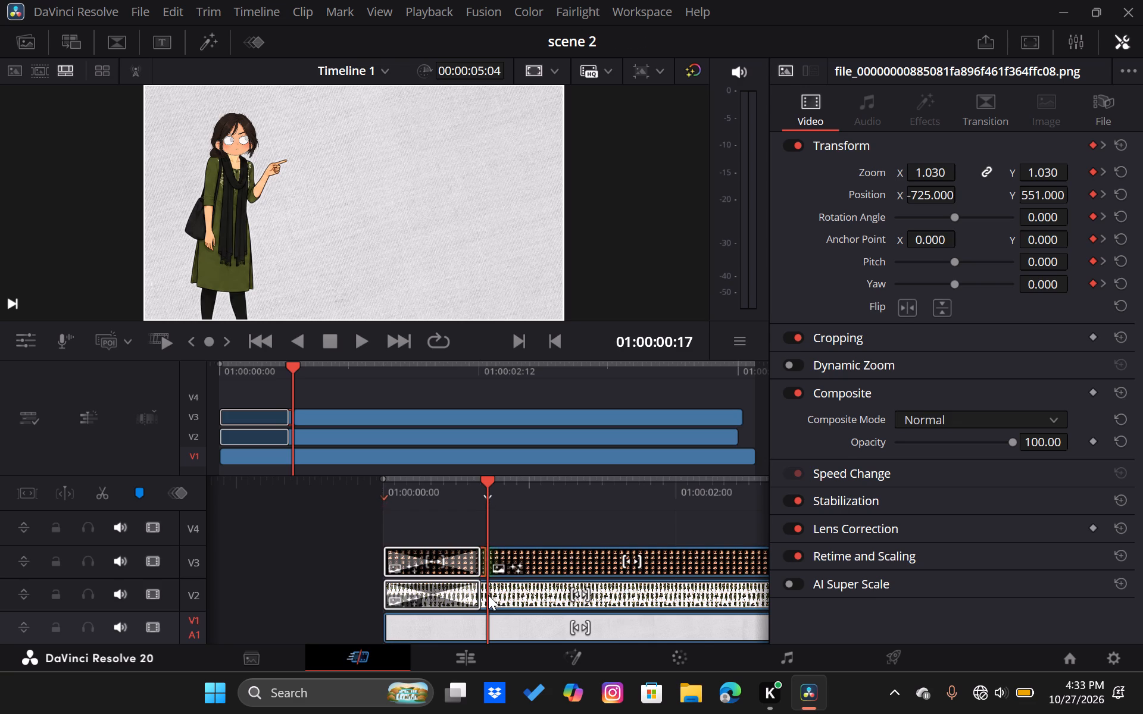
{"action": "key", "text": "ctrl+b"}
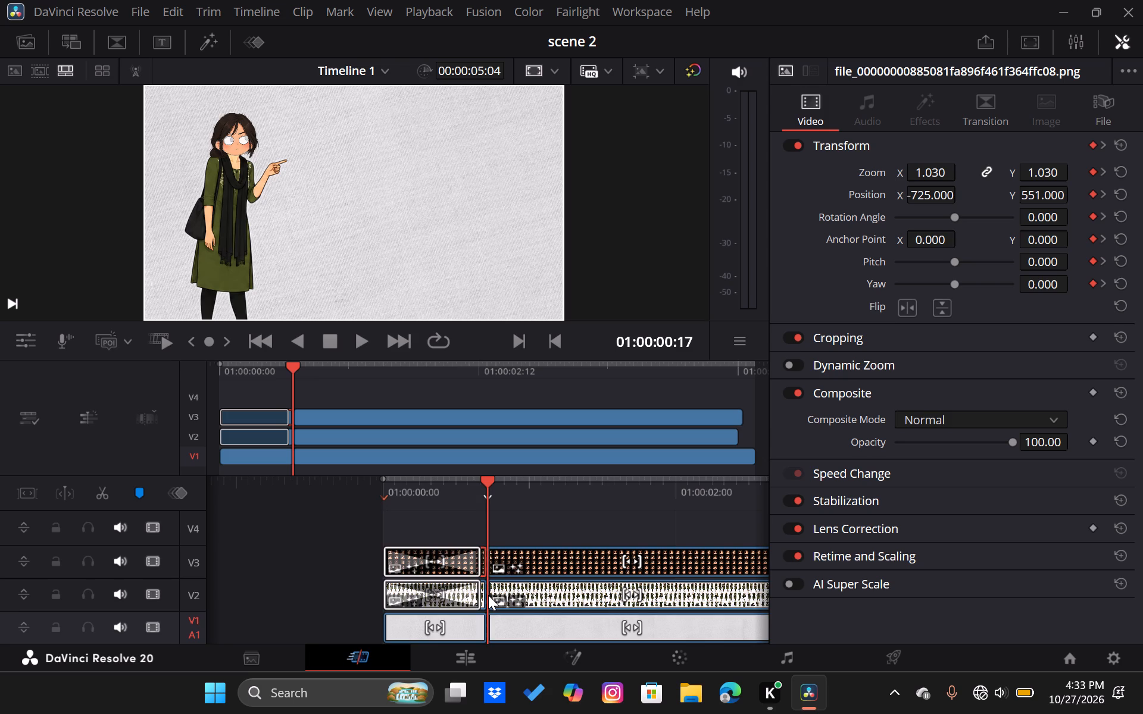
Play back the timeline across the split at 01:00:00:17 to check the character and background move.
{"action": "left_click", "coordinate": [534, 508]}
{"action": "scroll", "coordinate": [534, 508], "scroll_direction": "right", "scroll_amount": 2}
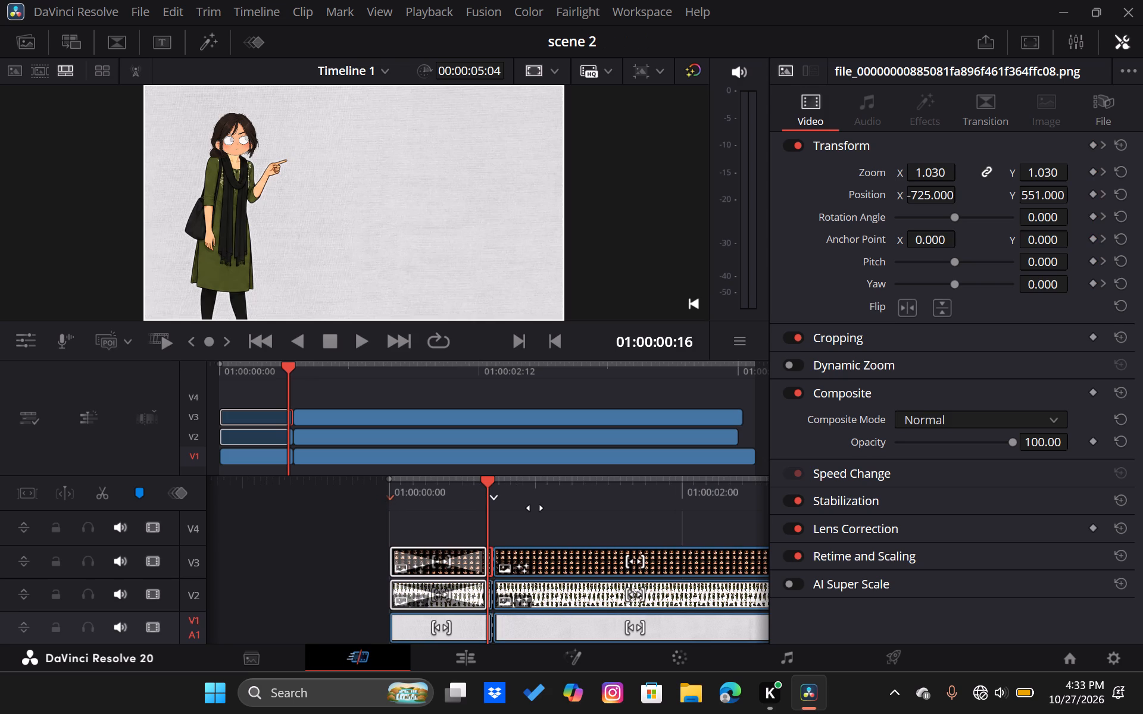
{"action": "scroll", "coordinate": [534, 508], "scroll_direction": "right", "scroll_amount": 1}
{"action": "key", "text": "space"}
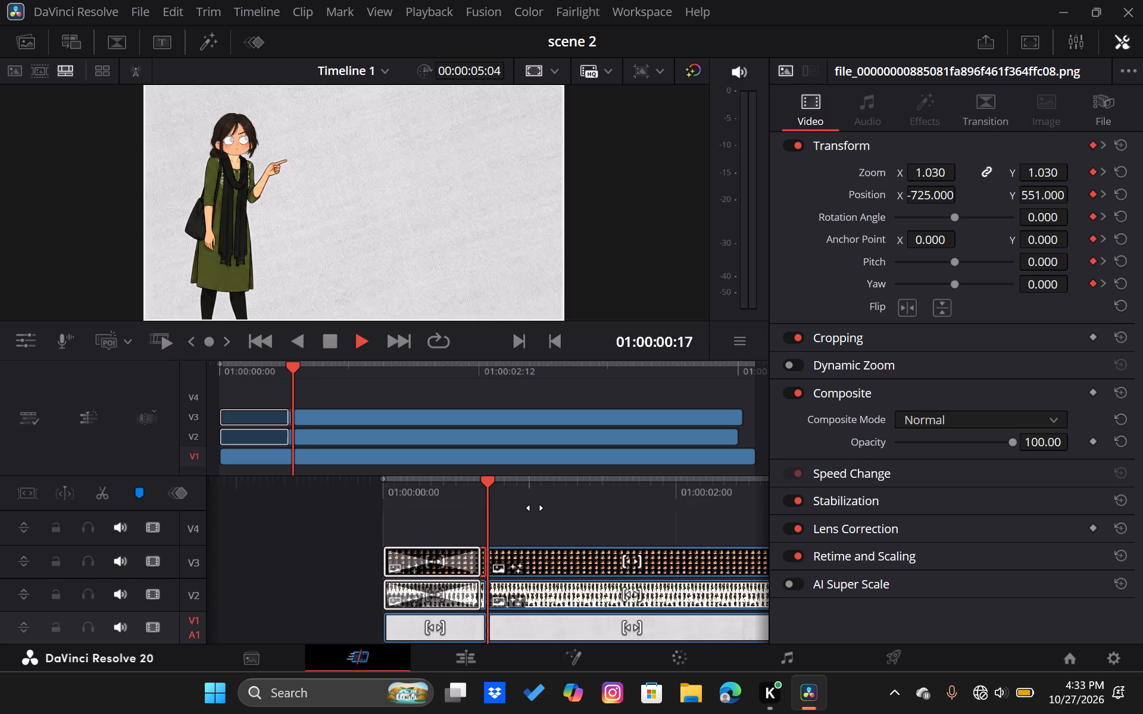
{"action": "key", "text": "space"}
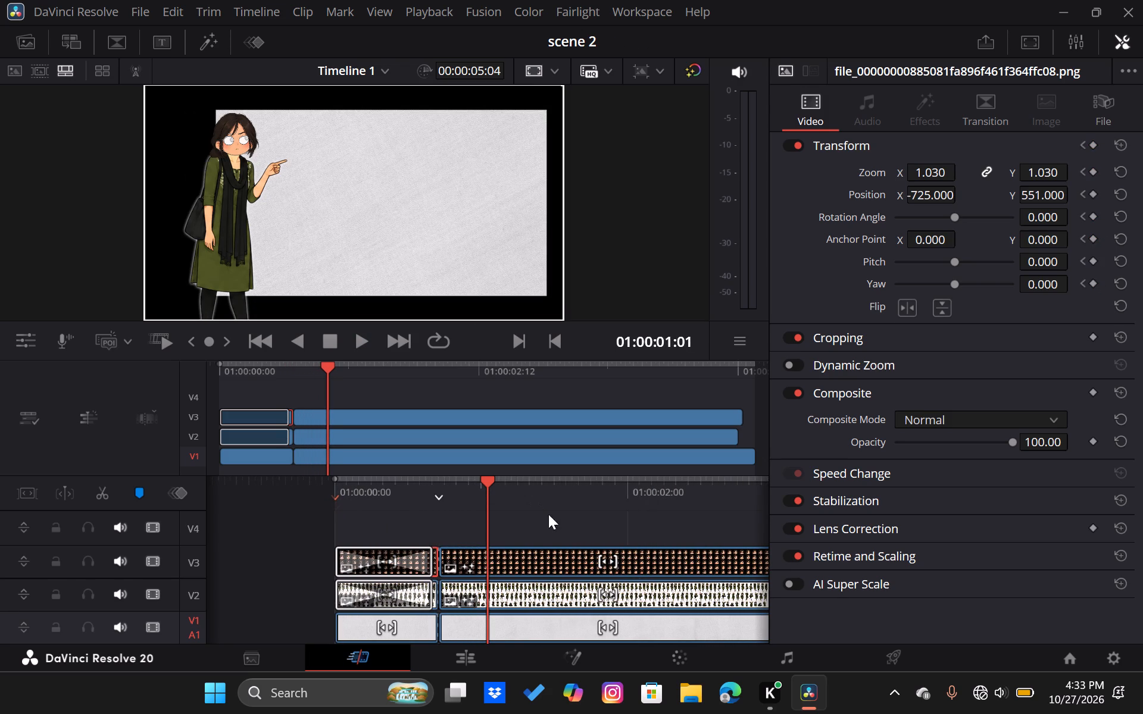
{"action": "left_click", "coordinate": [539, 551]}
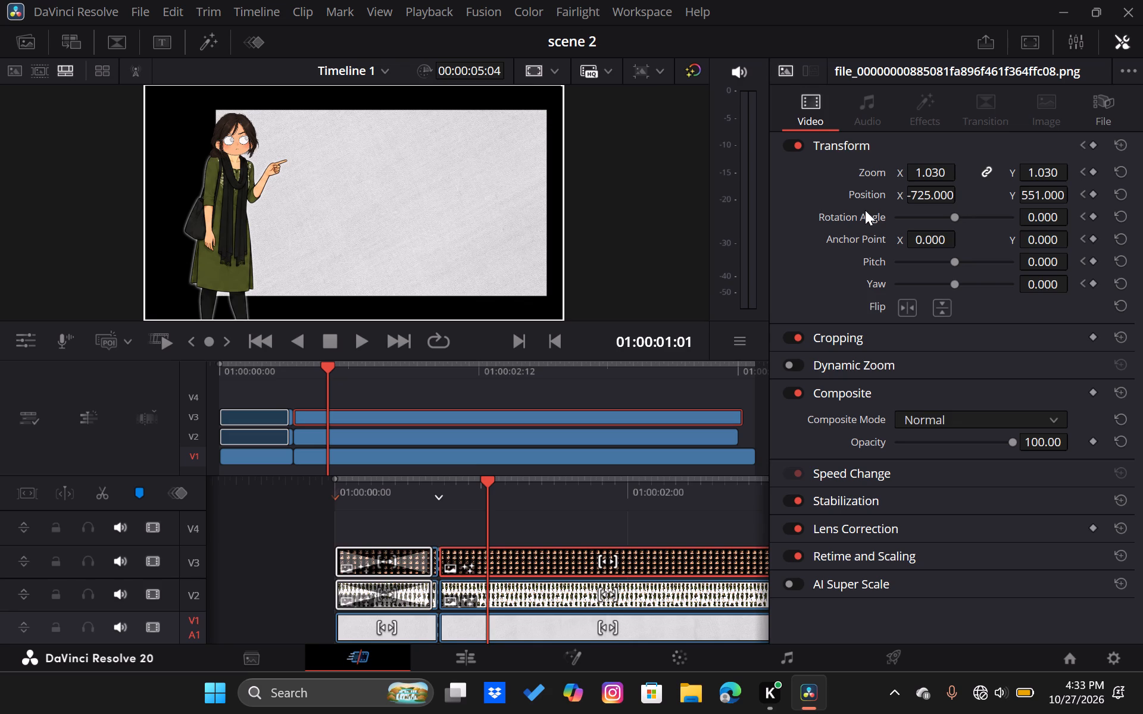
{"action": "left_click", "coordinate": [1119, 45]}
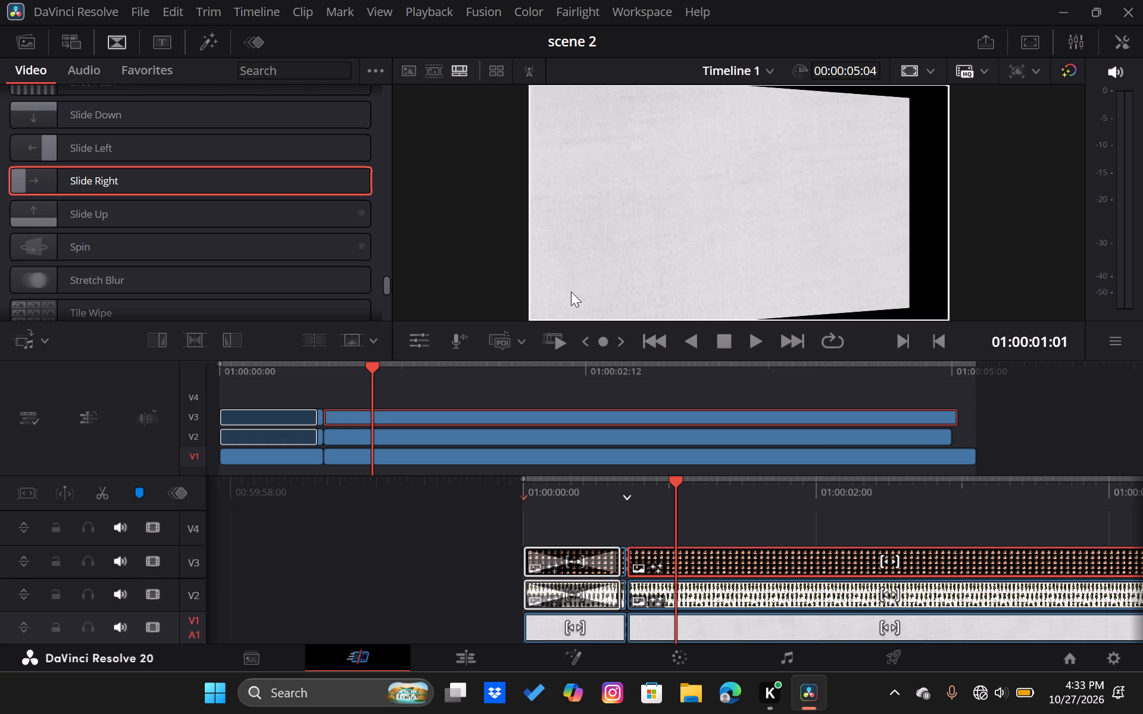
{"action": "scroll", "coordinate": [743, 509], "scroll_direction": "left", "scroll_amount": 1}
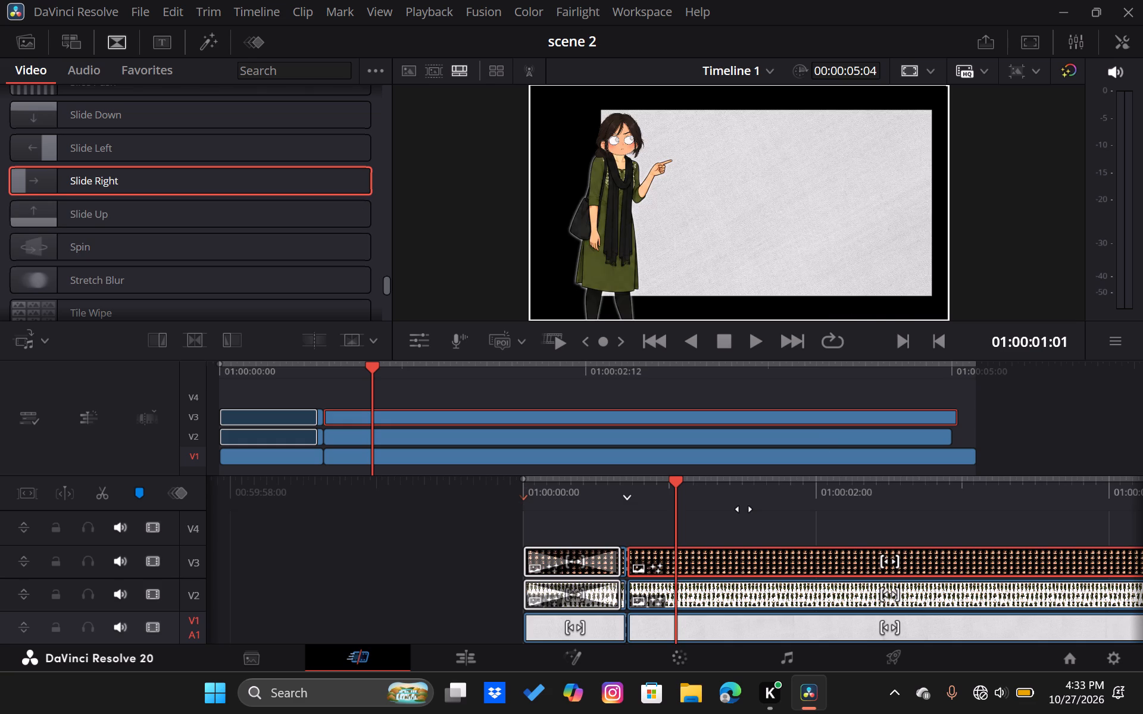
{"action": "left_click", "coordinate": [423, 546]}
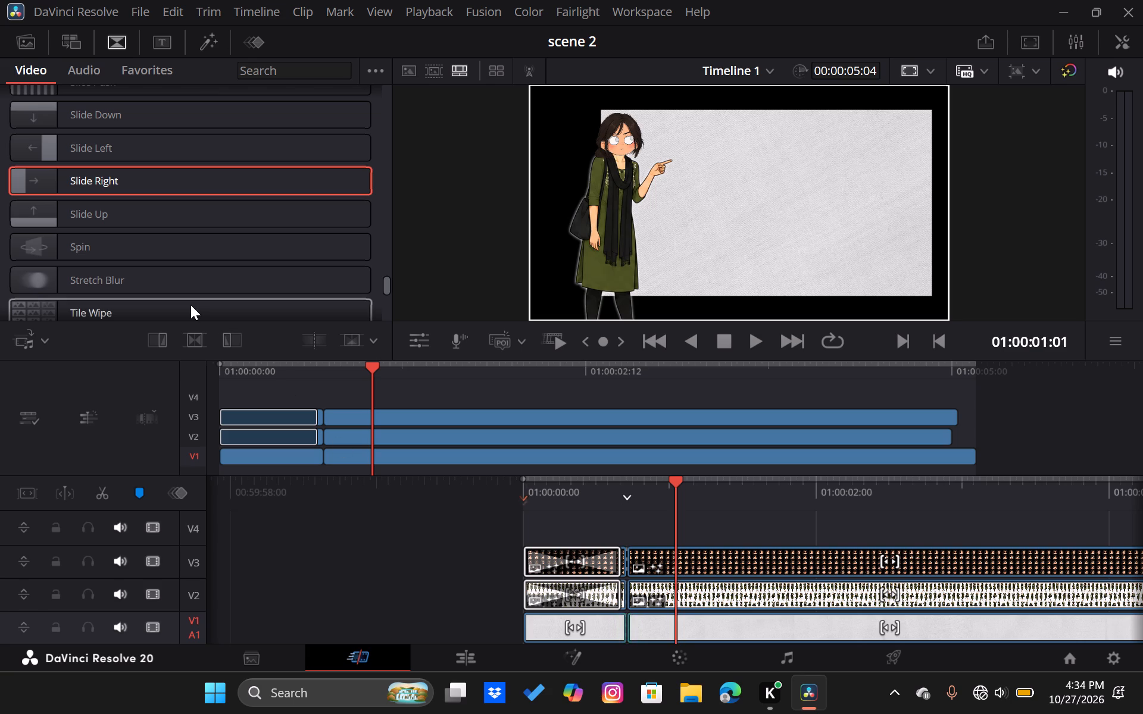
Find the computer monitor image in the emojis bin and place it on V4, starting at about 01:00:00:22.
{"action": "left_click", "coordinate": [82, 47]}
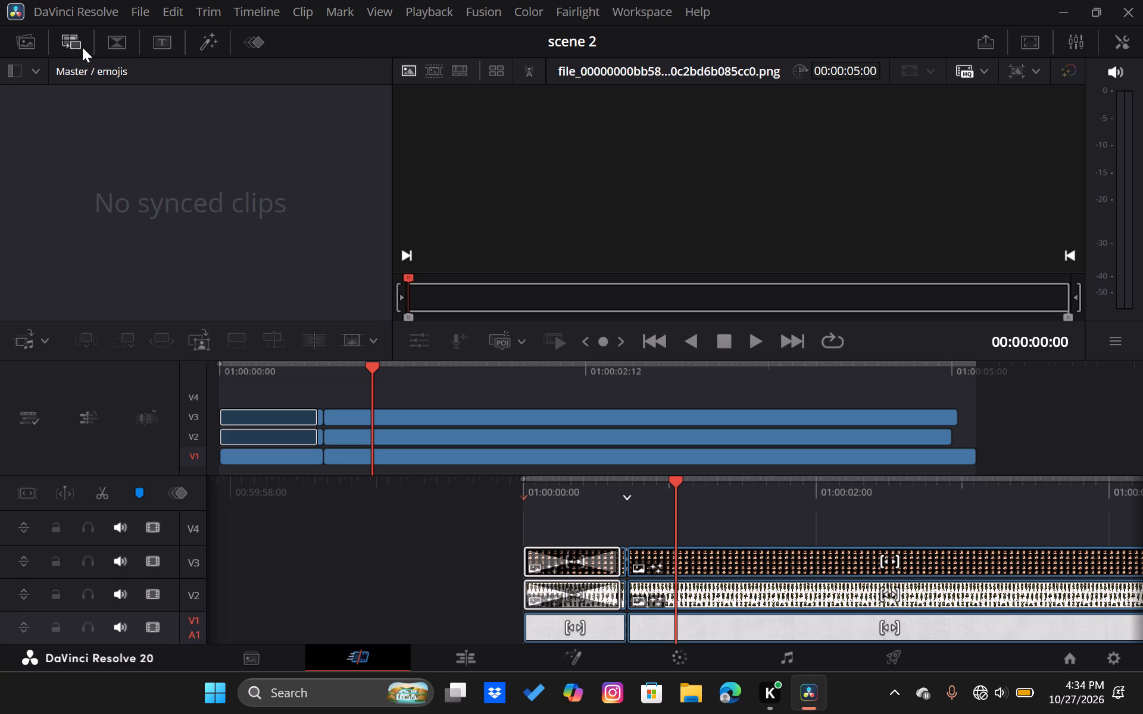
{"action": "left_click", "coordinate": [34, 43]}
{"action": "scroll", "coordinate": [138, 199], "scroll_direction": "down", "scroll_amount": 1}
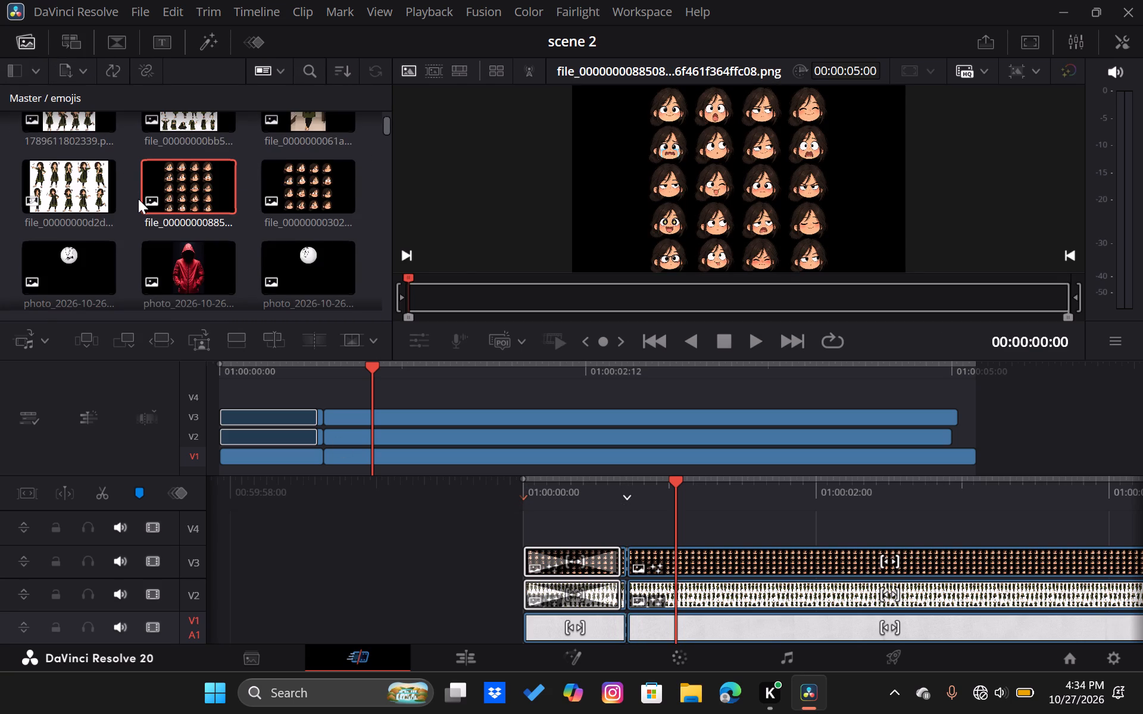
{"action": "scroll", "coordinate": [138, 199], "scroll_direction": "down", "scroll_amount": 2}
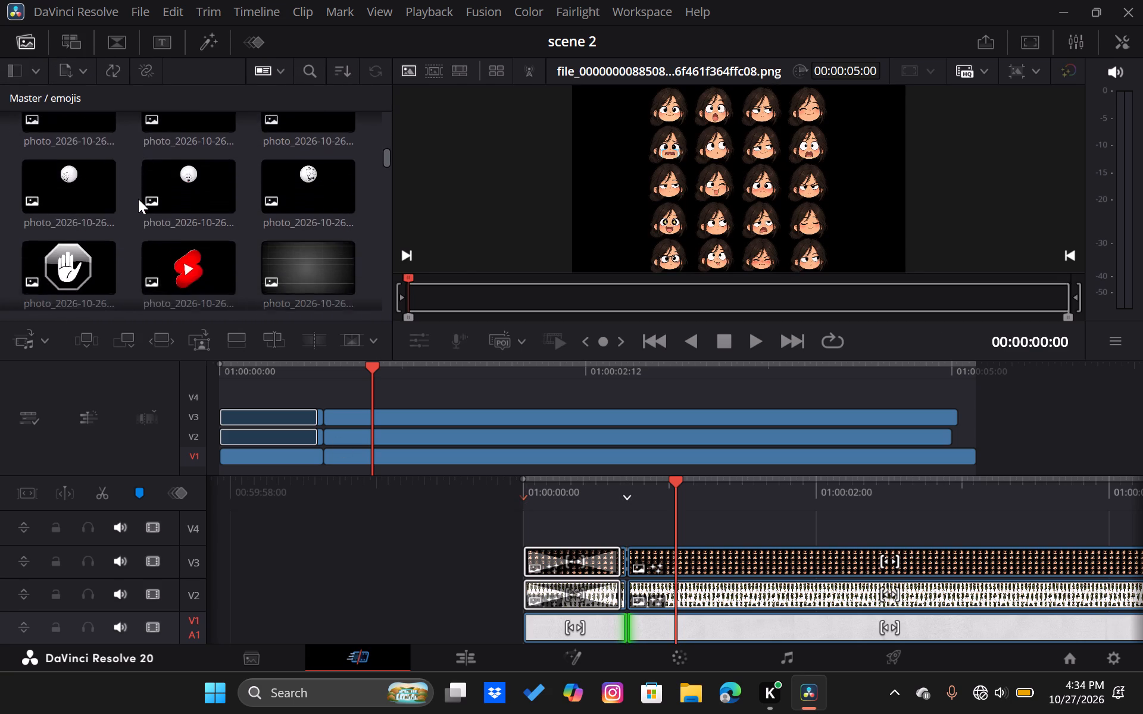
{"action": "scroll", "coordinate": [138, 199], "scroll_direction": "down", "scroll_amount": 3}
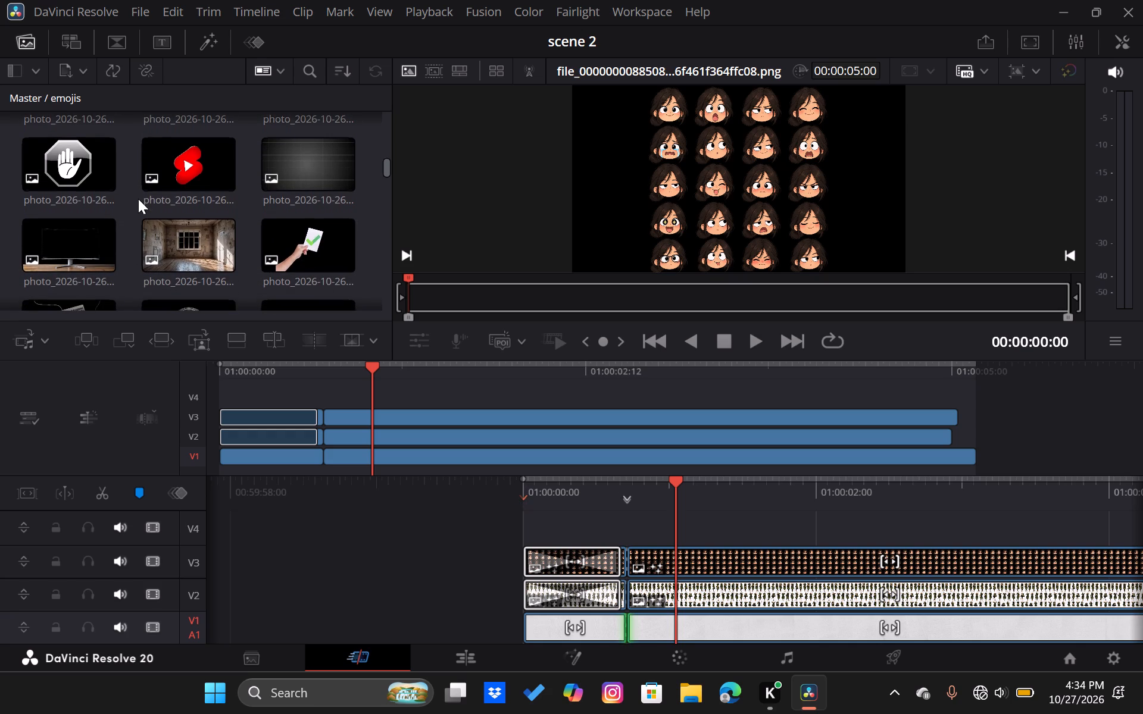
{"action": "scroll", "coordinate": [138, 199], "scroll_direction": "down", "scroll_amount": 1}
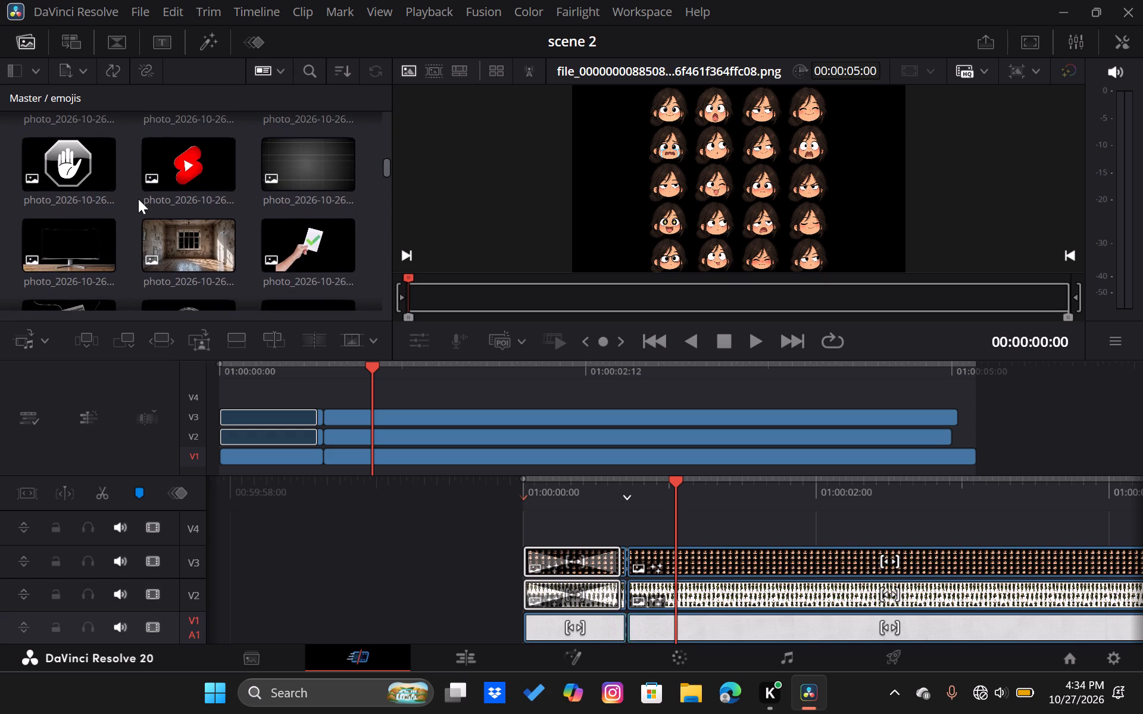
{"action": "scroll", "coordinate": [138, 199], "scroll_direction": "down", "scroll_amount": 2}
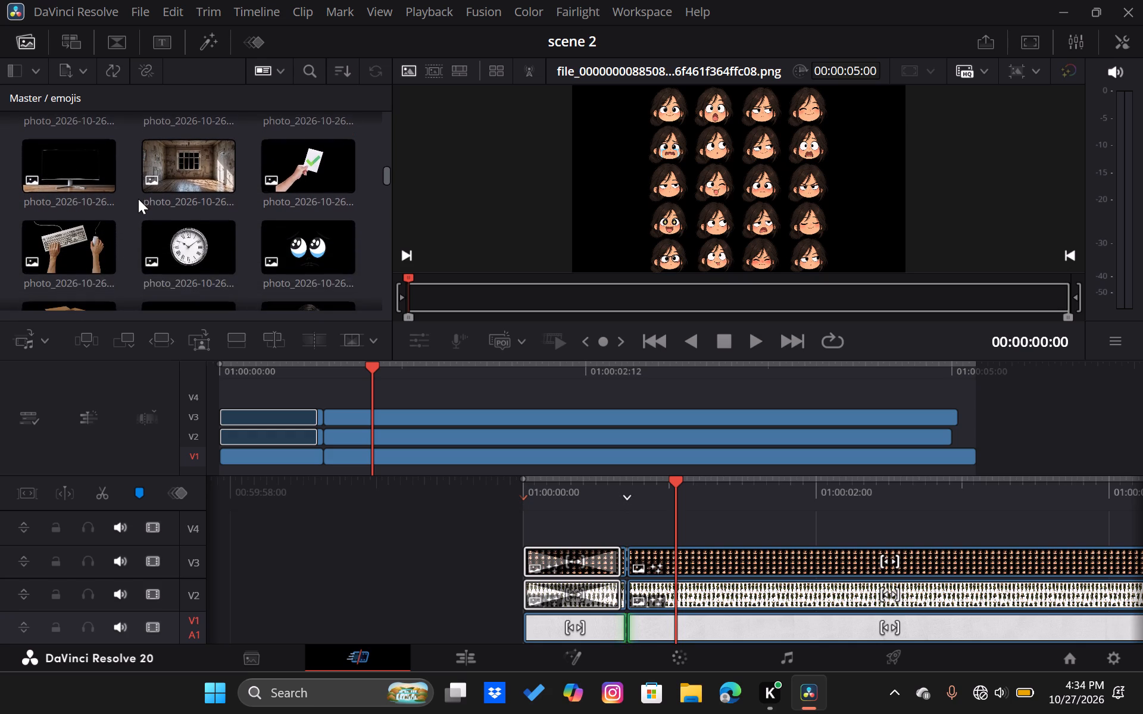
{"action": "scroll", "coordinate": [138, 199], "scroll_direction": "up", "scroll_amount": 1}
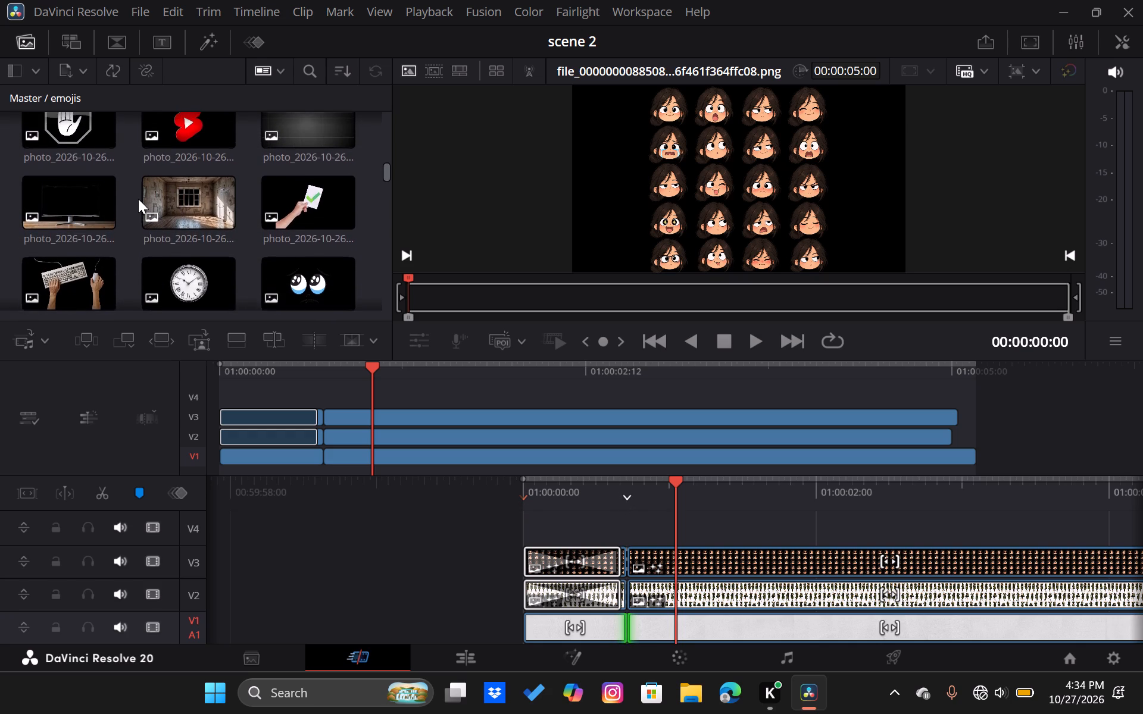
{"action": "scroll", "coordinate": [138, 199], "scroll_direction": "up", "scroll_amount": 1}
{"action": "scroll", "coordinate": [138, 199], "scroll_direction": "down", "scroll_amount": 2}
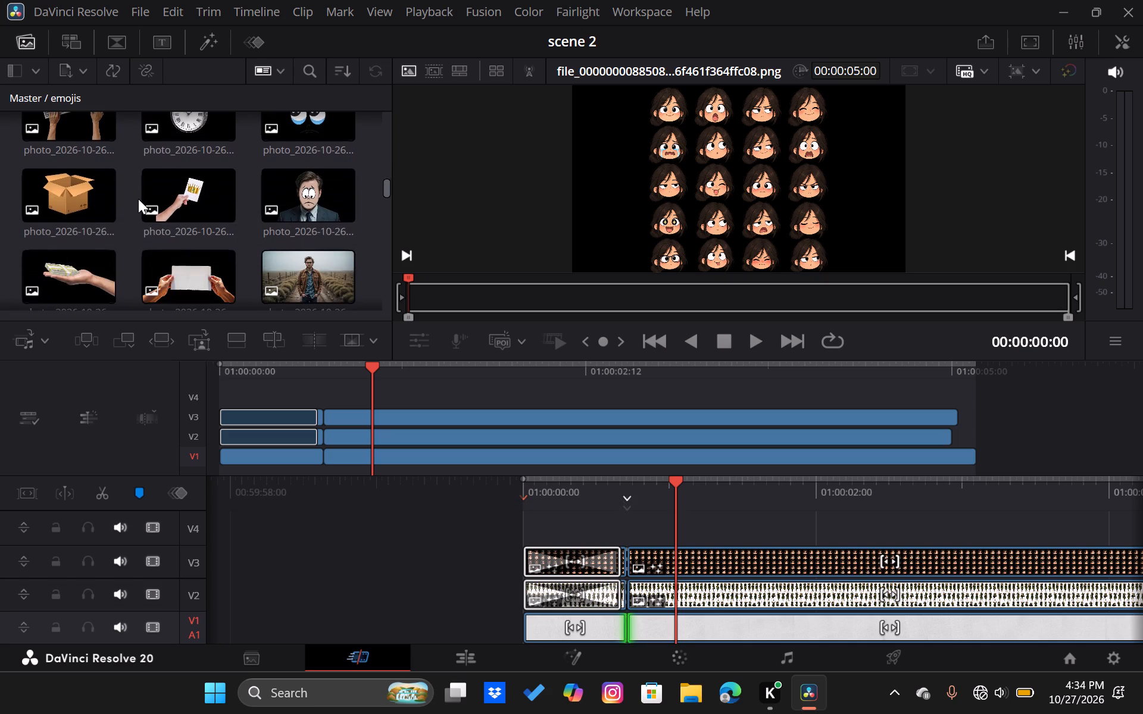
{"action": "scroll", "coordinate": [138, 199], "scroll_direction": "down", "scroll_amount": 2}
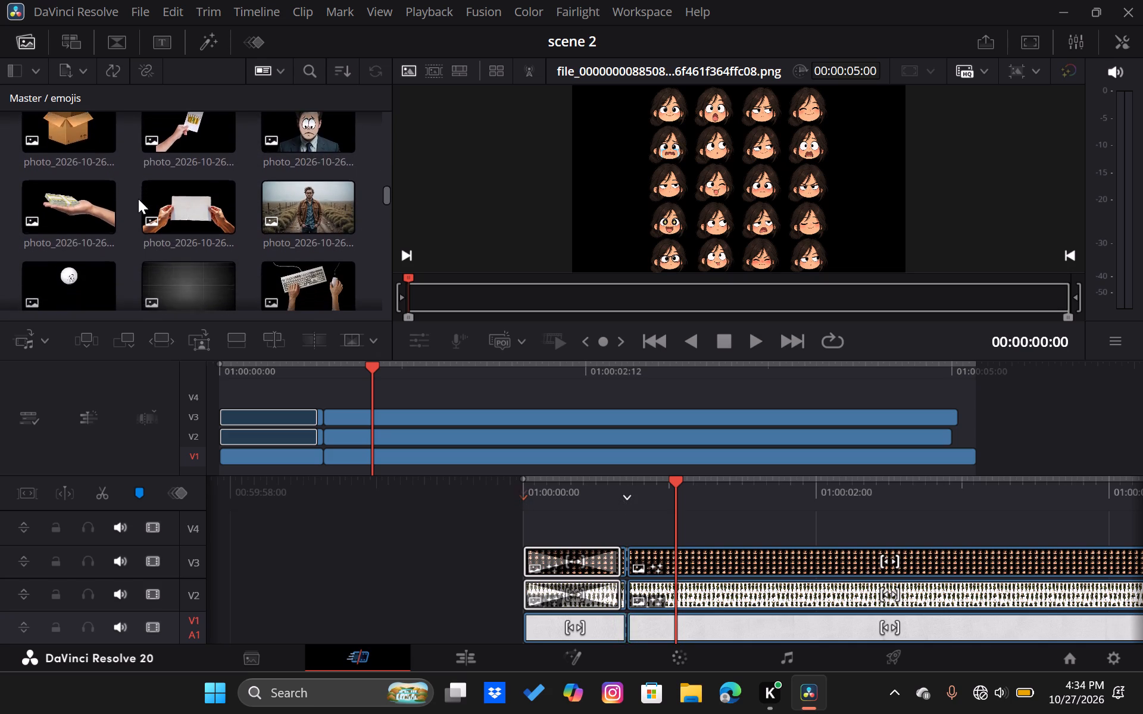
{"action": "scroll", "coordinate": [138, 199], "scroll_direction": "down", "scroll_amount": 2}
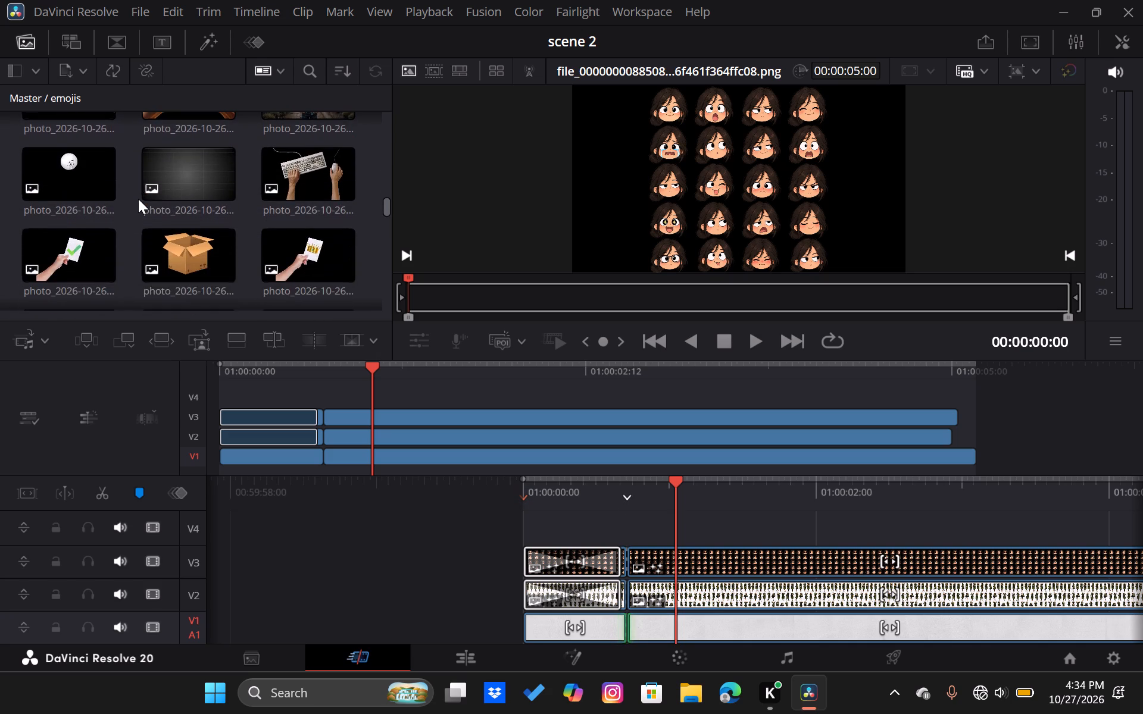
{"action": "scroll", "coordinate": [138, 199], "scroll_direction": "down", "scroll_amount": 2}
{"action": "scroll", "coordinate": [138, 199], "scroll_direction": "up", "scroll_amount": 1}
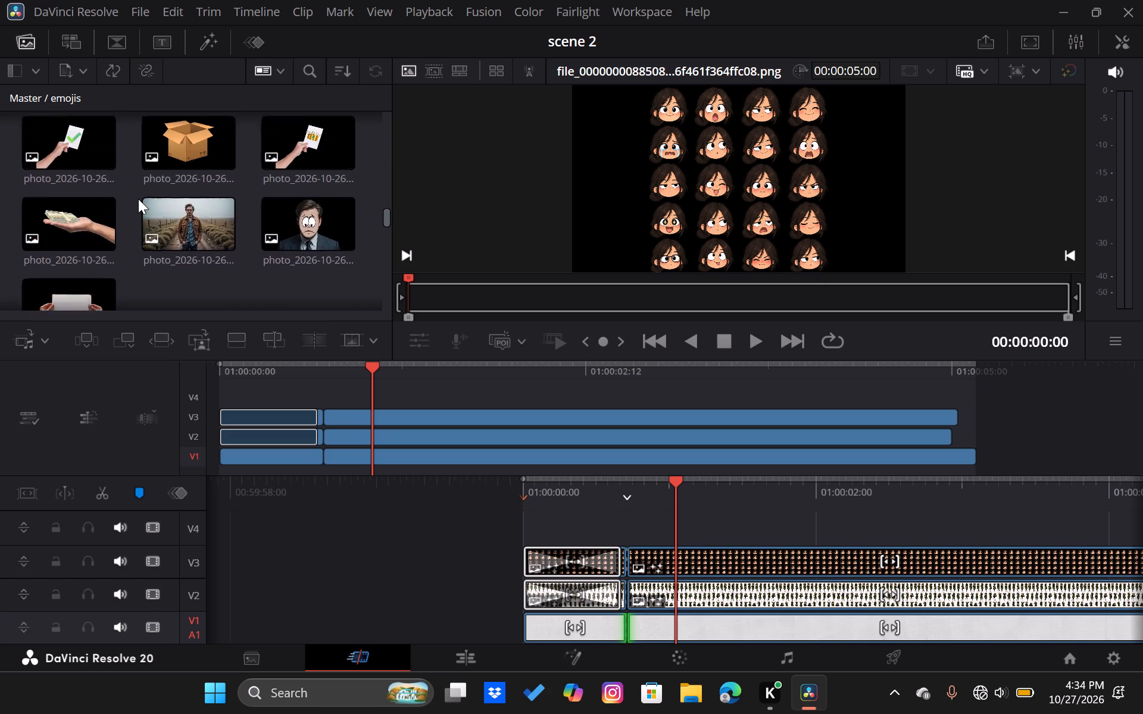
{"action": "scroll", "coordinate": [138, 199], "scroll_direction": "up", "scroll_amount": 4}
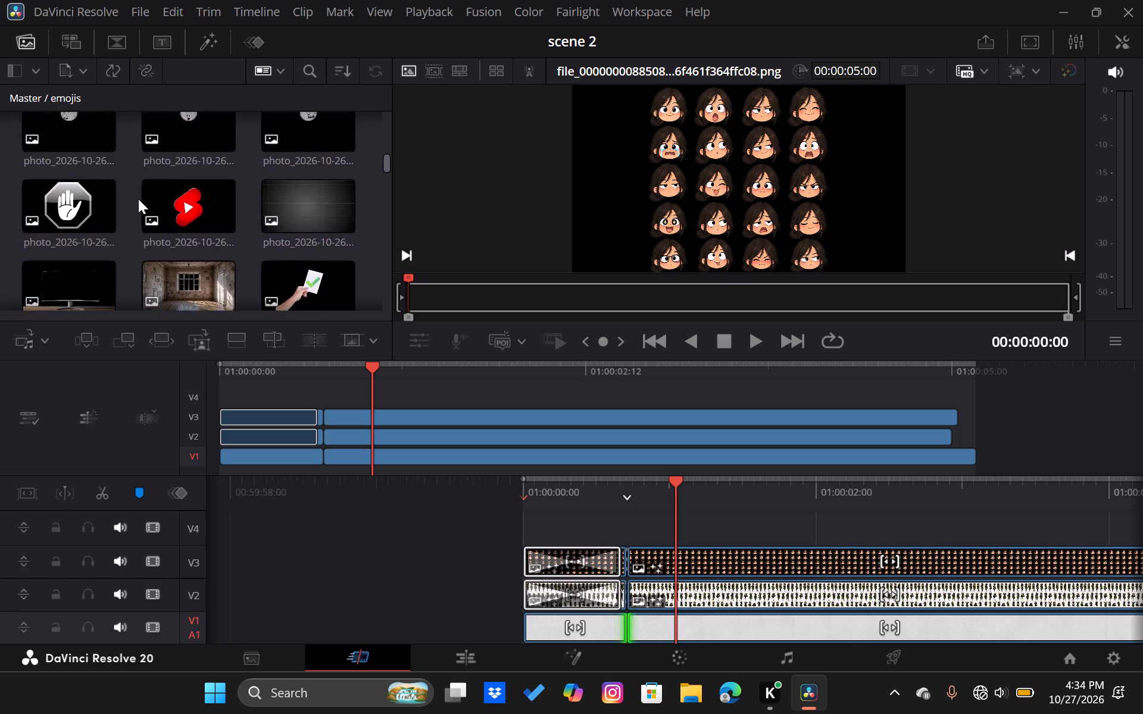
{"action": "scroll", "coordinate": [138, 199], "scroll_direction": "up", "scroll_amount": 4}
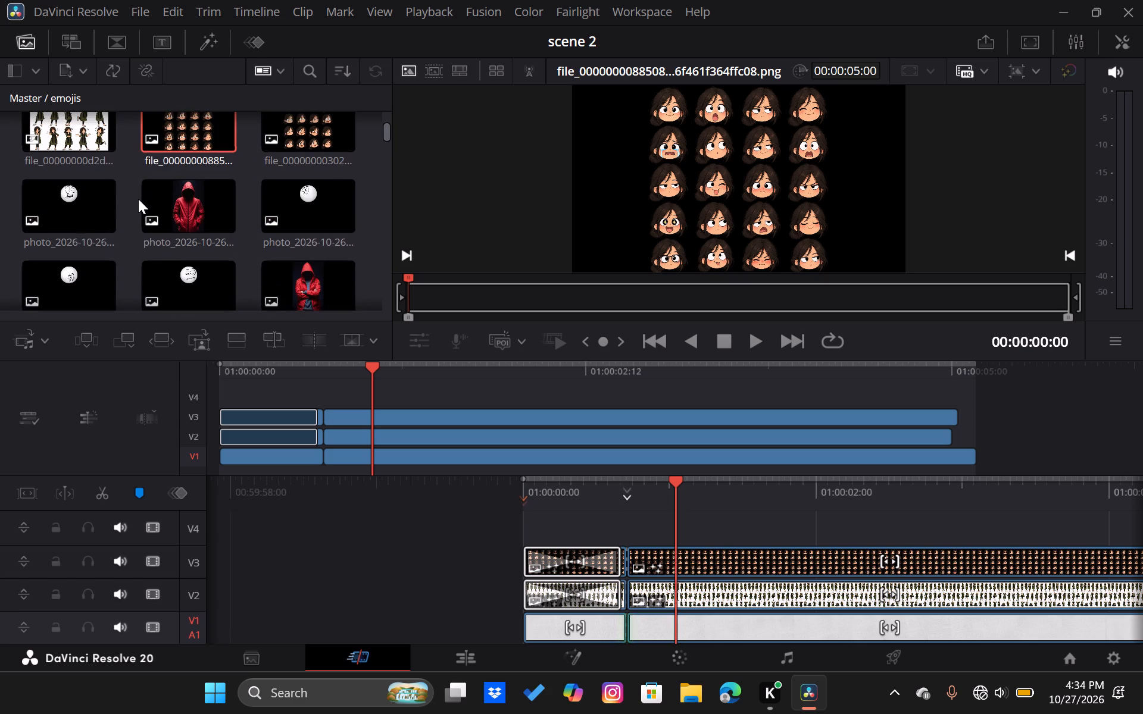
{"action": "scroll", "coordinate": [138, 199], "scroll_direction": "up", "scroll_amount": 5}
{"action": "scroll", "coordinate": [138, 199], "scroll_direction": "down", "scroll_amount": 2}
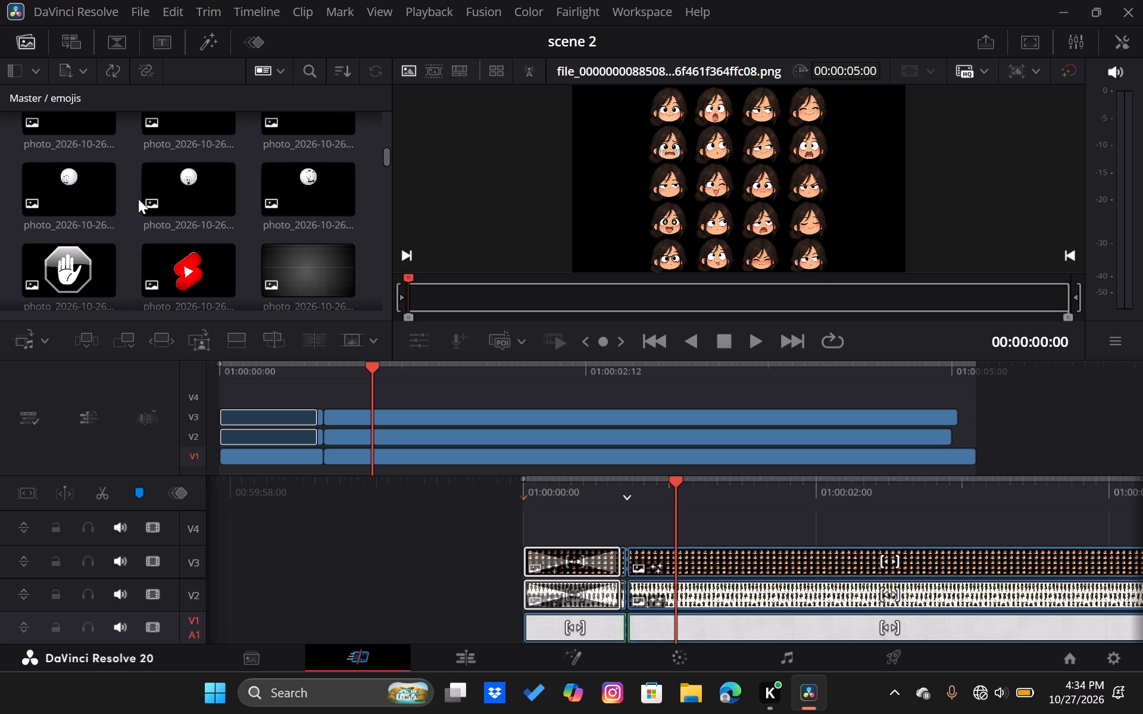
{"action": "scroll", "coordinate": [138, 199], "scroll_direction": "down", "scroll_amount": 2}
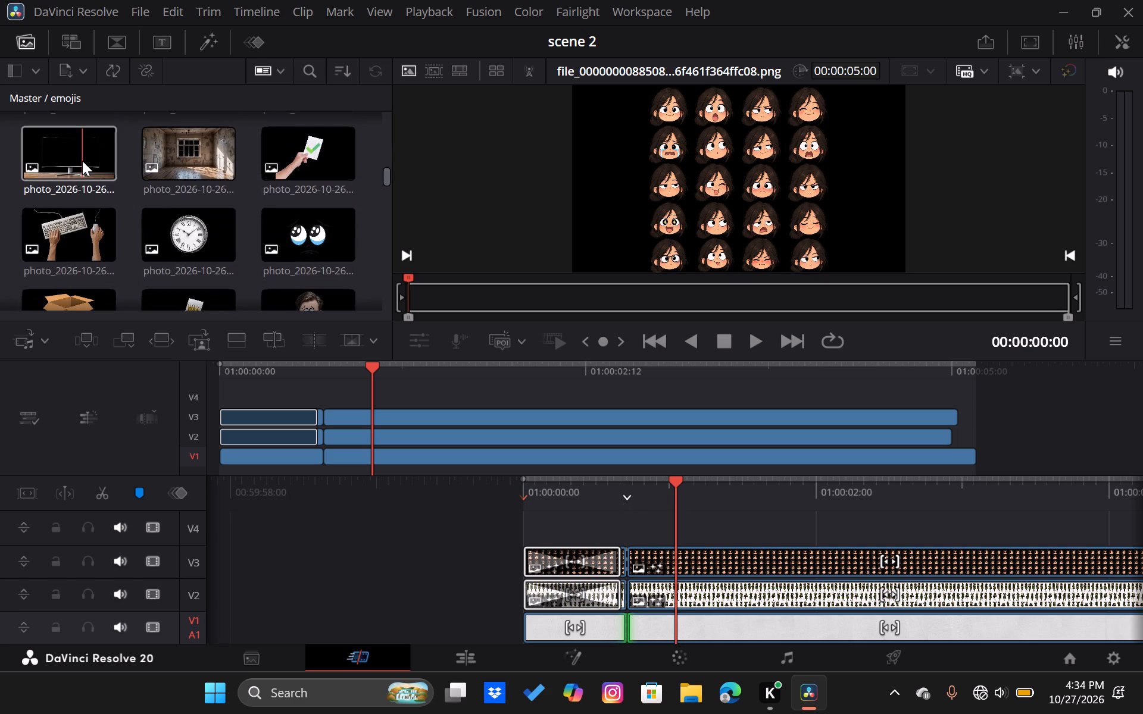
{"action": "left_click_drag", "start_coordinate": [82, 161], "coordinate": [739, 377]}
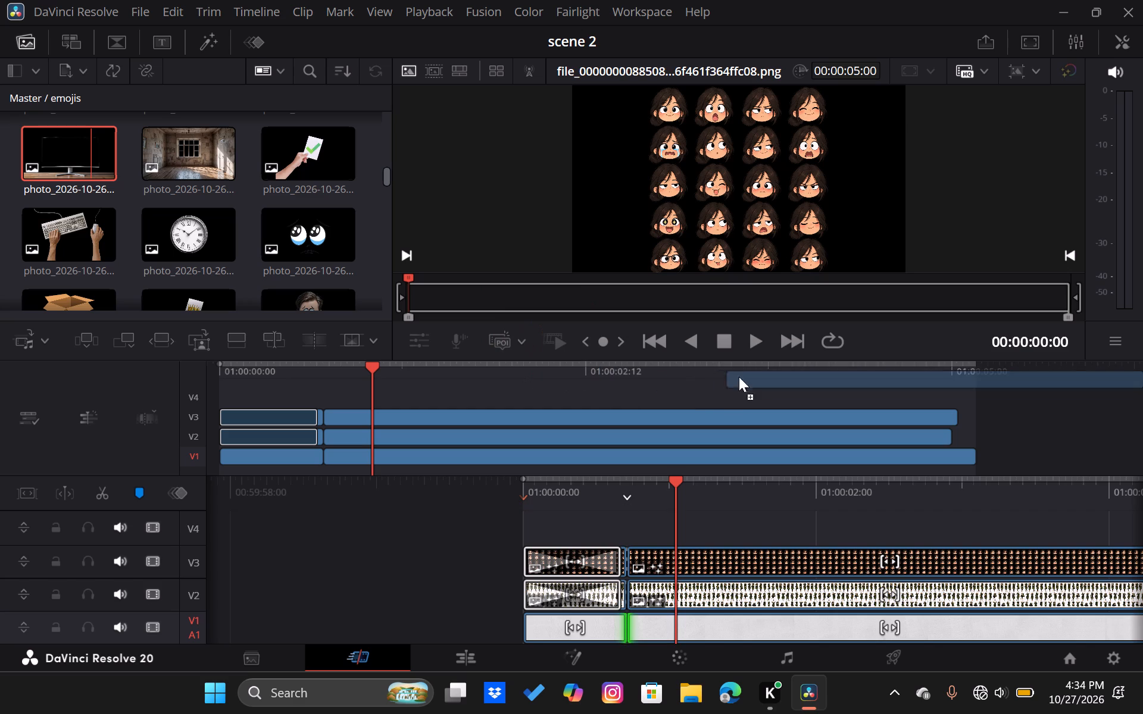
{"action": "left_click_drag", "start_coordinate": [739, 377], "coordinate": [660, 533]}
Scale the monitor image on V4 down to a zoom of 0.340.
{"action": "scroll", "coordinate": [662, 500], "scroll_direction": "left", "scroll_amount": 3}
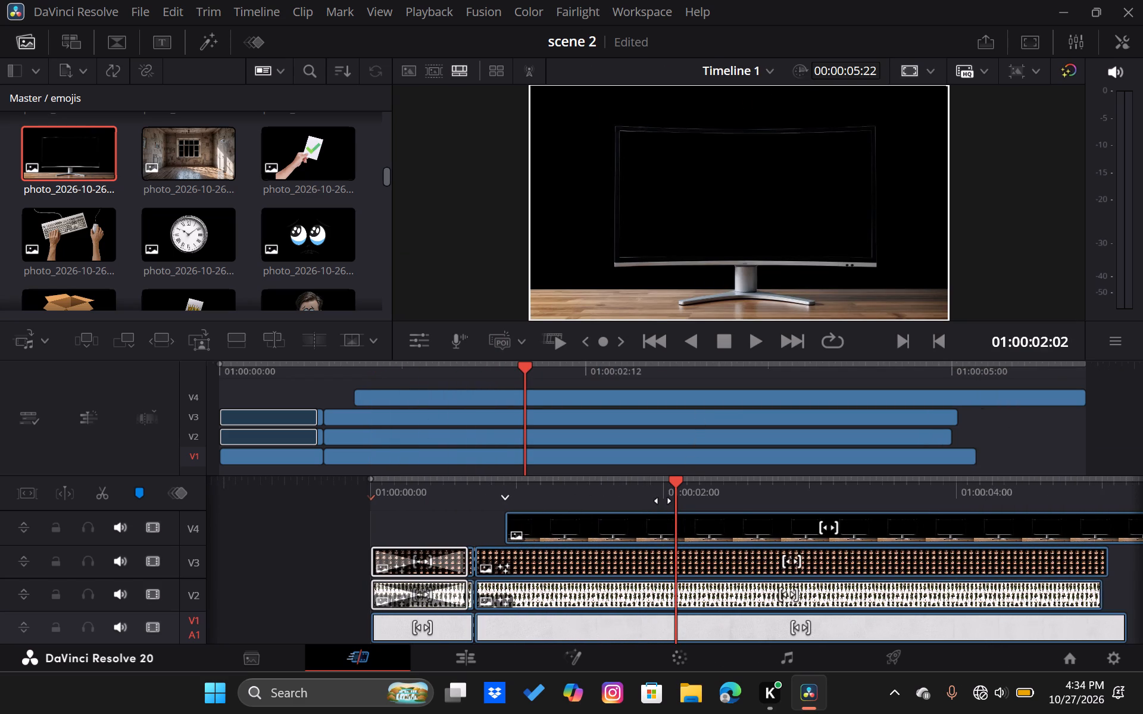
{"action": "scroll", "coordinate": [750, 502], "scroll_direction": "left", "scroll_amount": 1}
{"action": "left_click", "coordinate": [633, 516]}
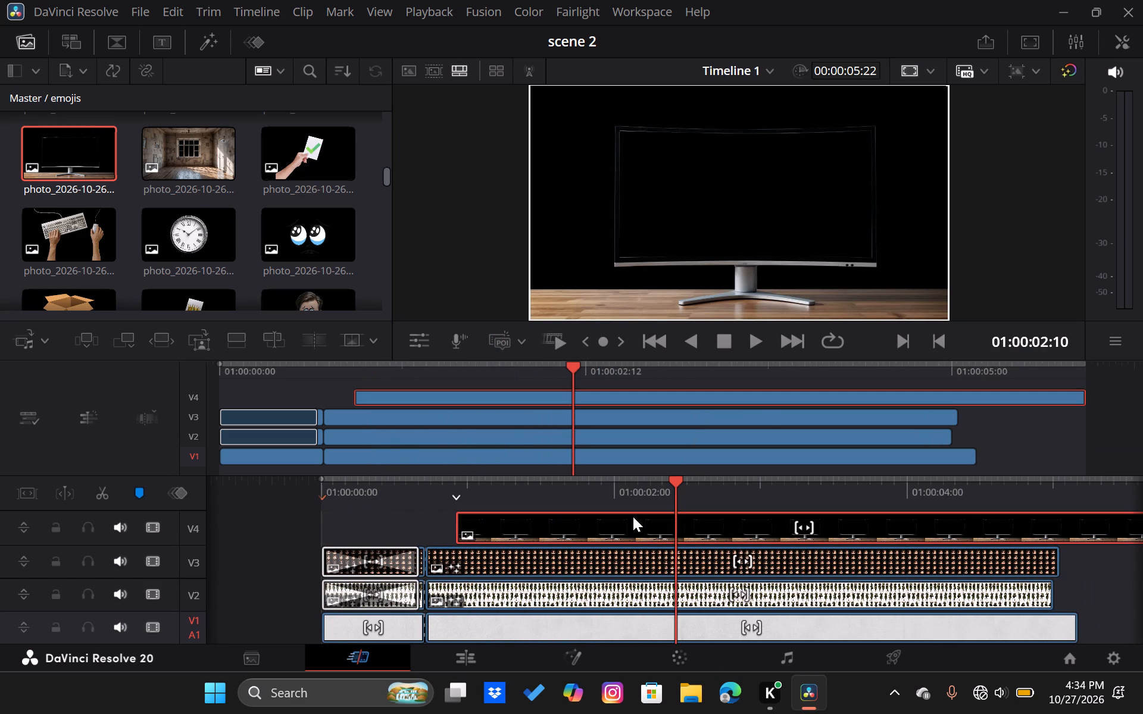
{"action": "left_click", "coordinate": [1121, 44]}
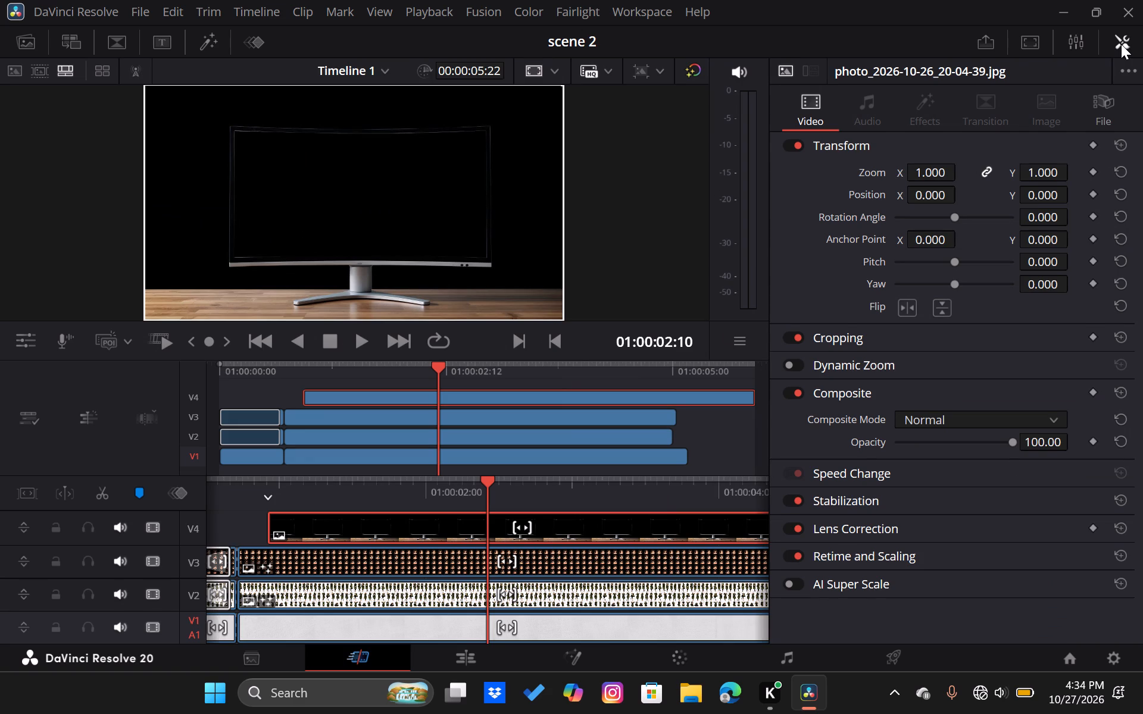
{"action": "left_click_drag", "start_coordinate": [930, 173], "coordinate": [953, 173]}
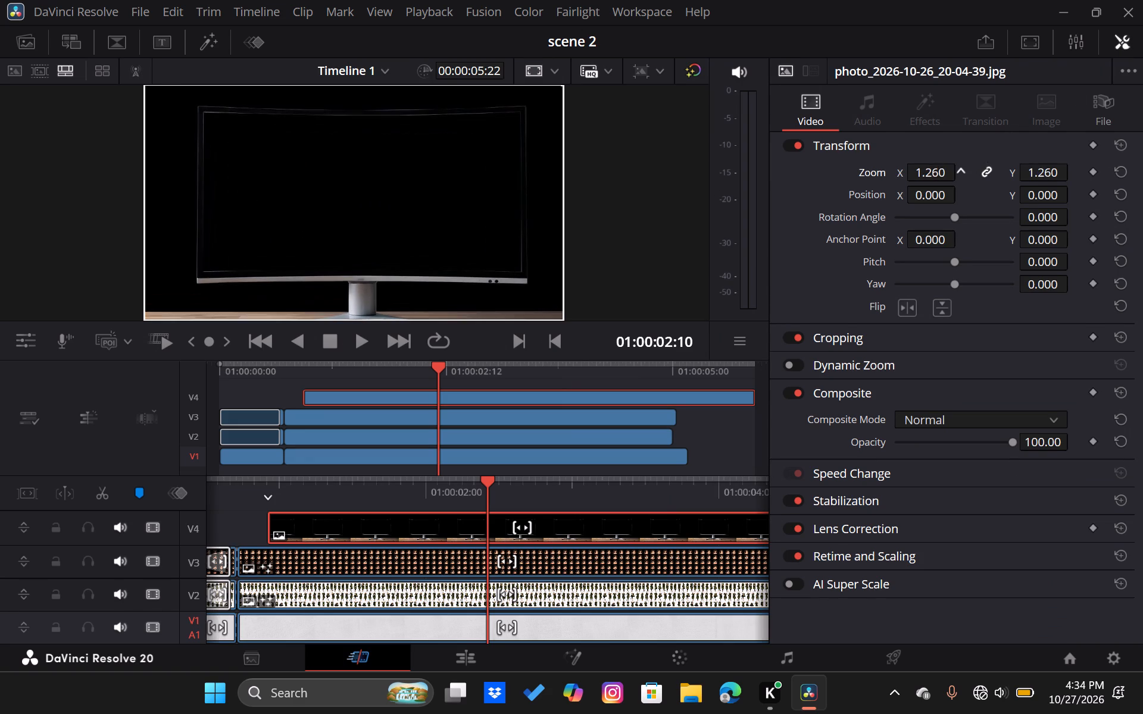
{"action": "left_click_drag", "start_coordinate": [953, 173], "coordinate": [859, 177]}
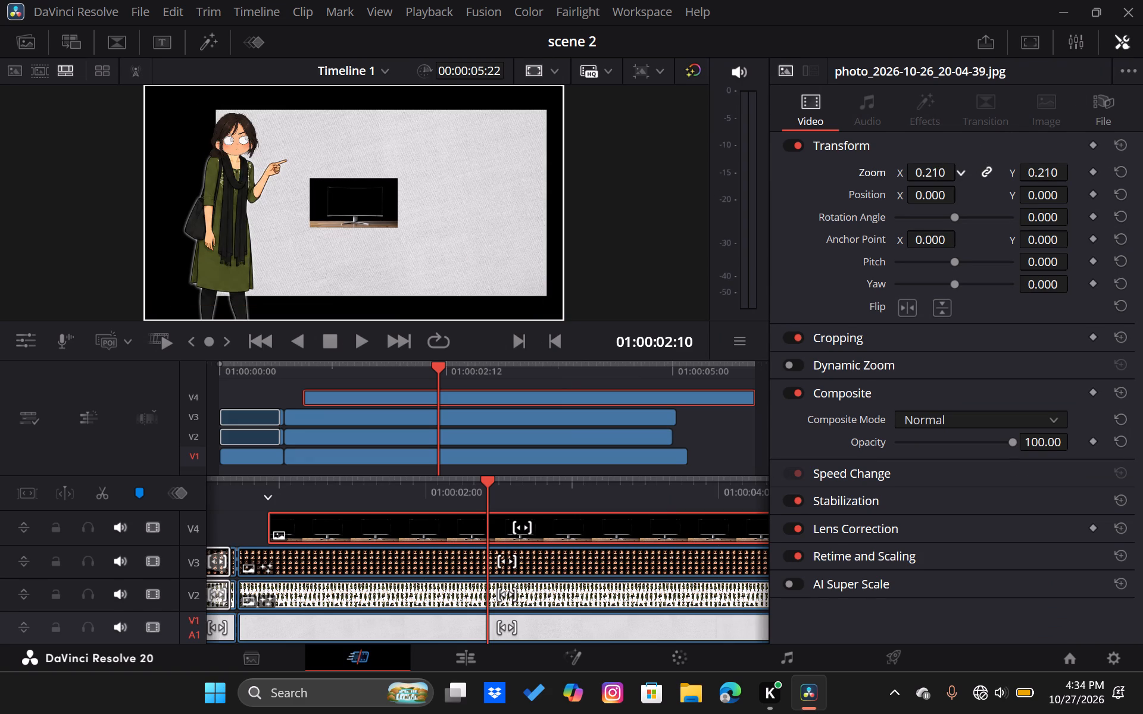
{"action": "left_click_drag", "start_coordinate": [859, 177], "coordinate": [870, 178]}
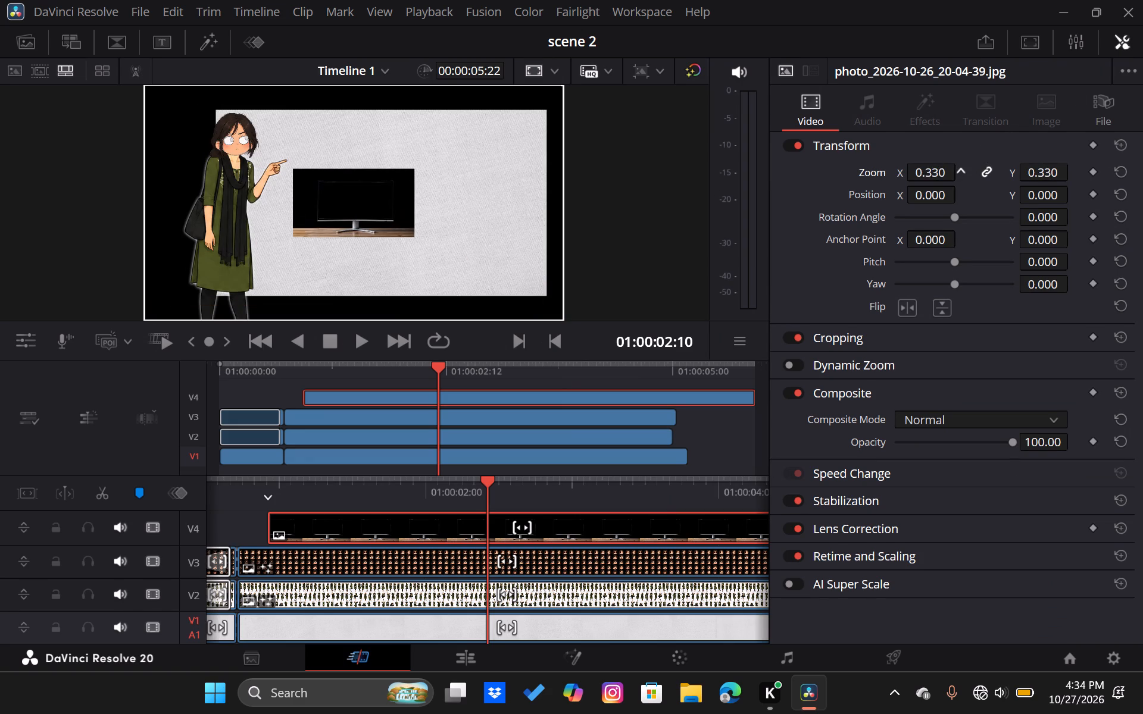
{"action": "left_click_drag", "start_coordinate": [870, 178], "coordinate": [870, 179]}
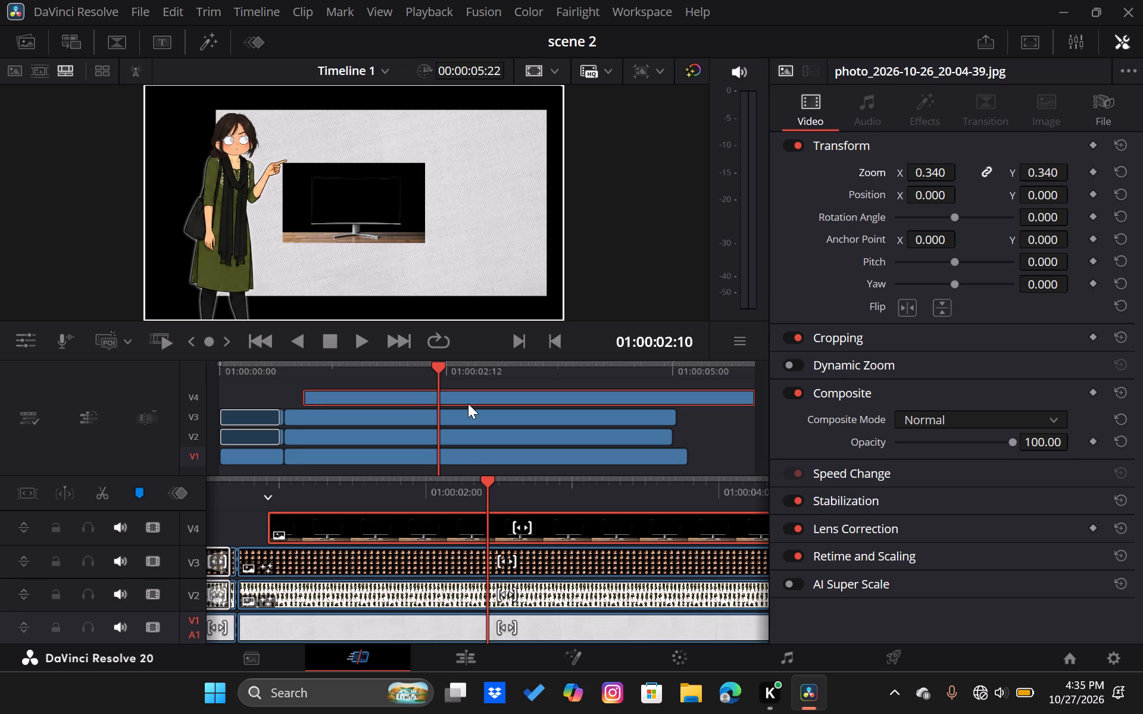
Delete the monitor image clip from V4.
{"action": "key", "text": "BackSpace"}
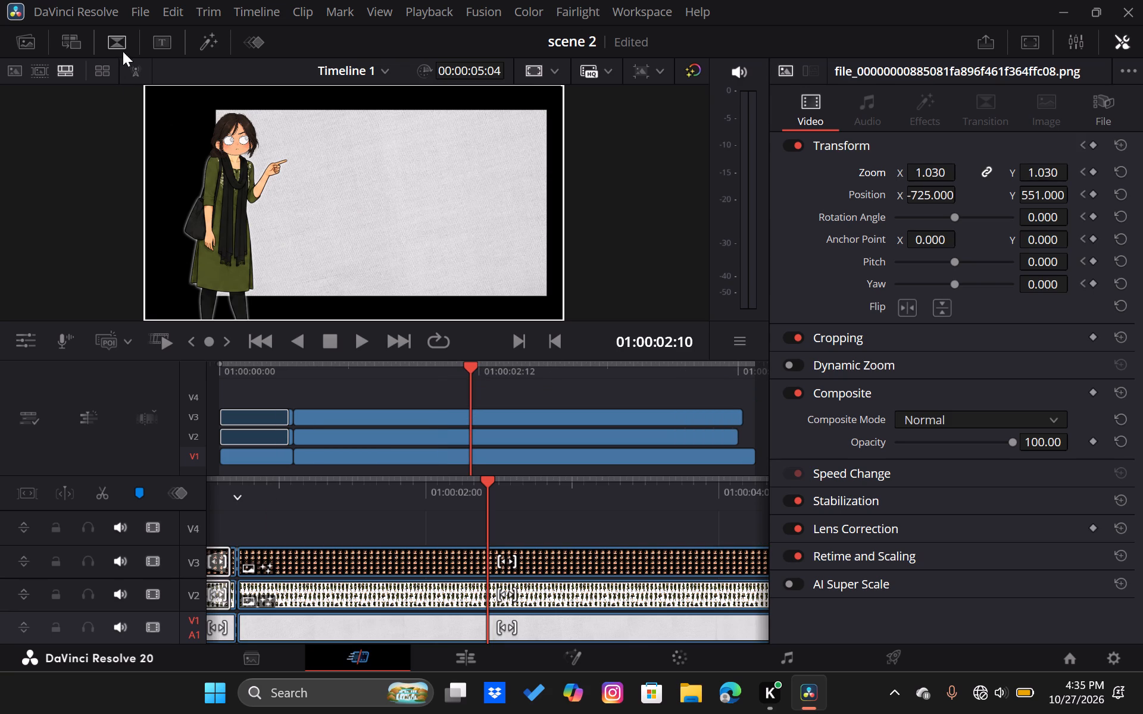
Look through the images and videos in the emojis bin for a replacement visual, and return to the Master bin.
{"action": "left_click", "coordinate": [75, 42]}
{"action": "left_click", "coordinate": [30, 31]}
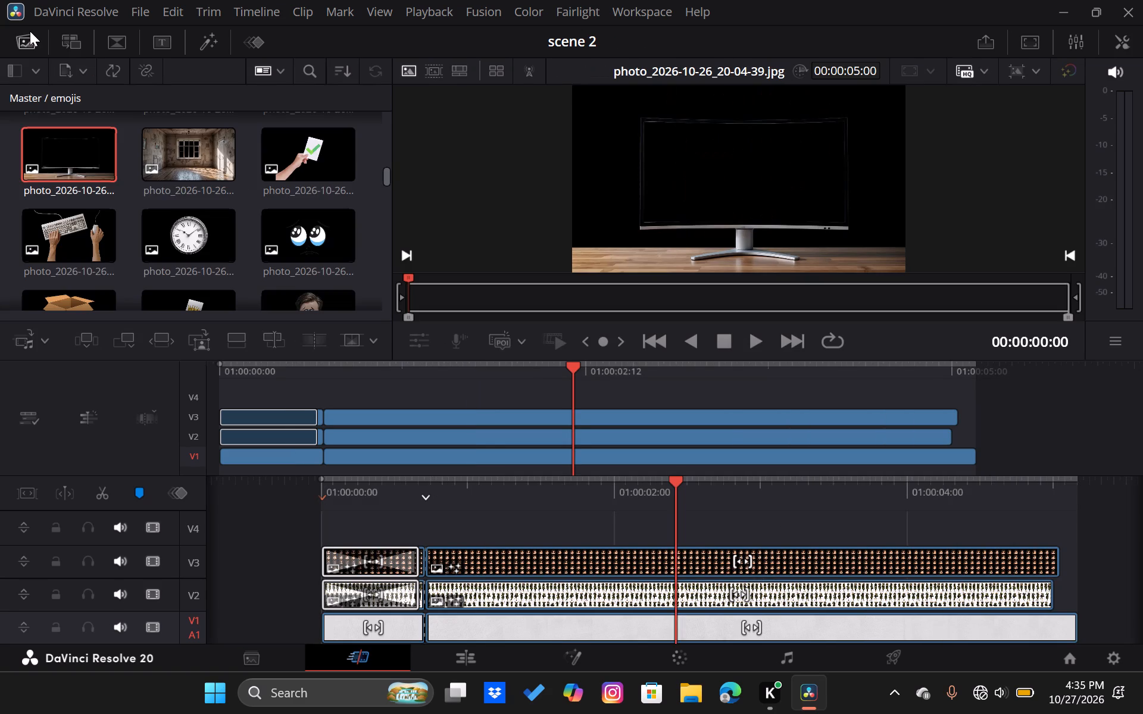
{"action": "scroll", "coordinate": [161, 187], "scroll_direction": "up", "scroll_amount": 2}
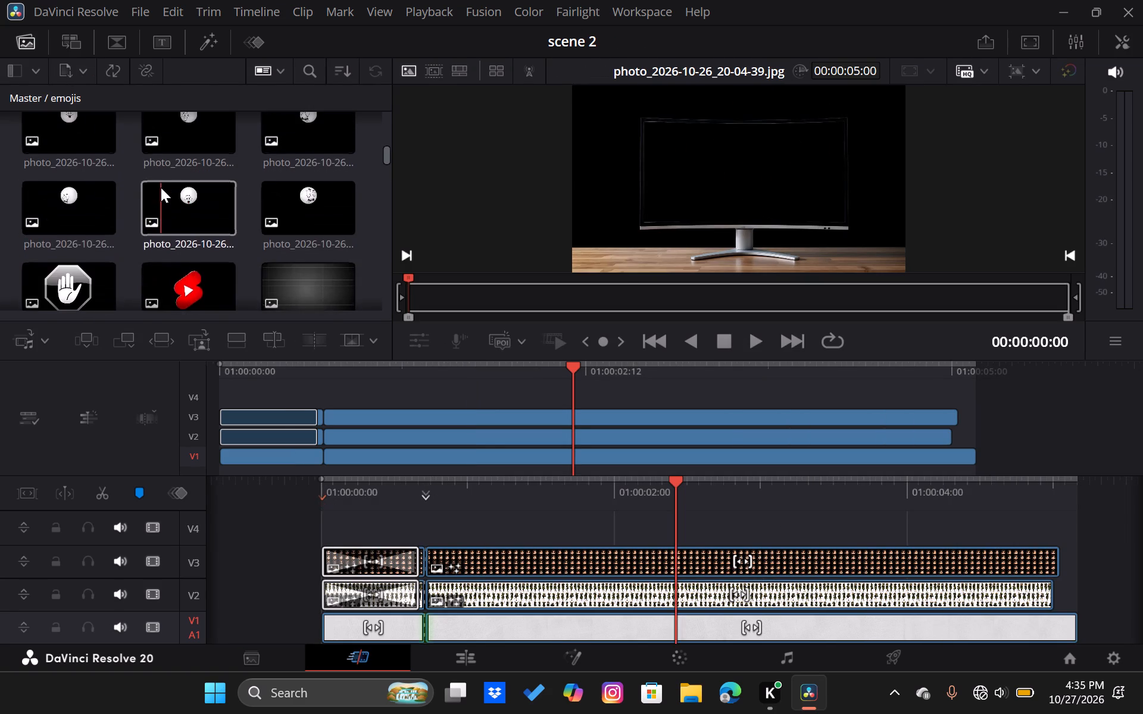
{"action": "scroll", "coordinate": [161, 187], "scroll_direction": "up", "scroll_amount": 3}
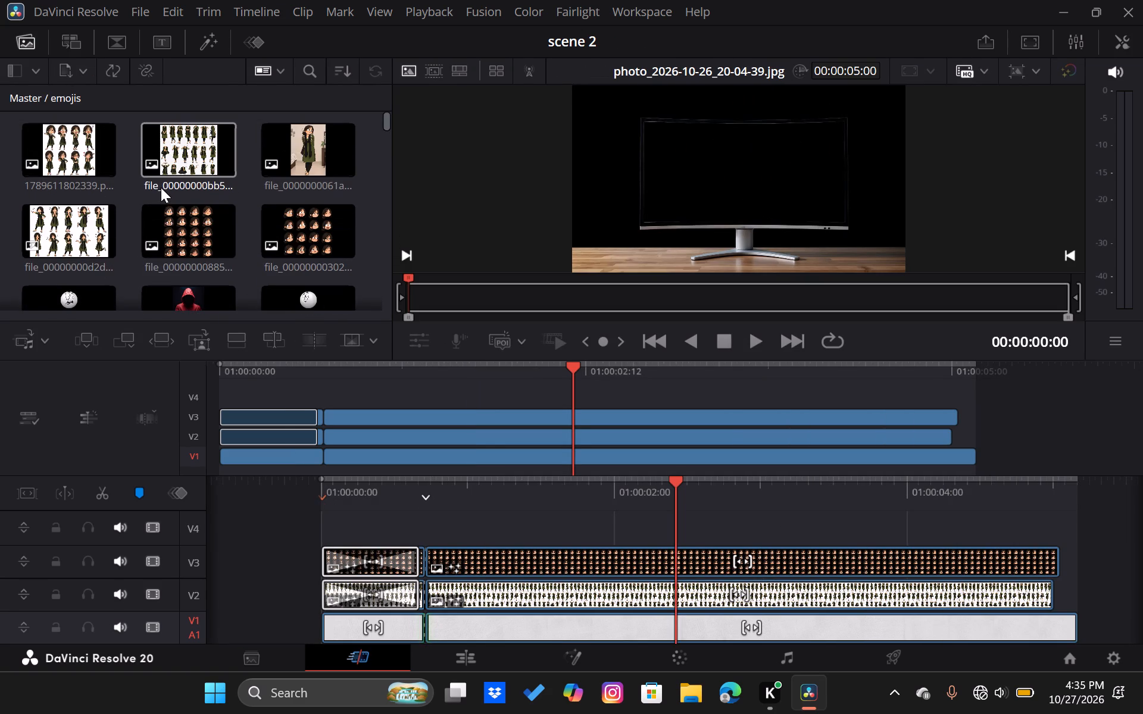
{"action": "scroll", "coordinate": [161, 187], "scroll_direction": "up", "scroll_amount": 2}
{"action": "scroll", "coordinate": [161, 187], "scroll_direction": "down", "scroll_amount": 6}
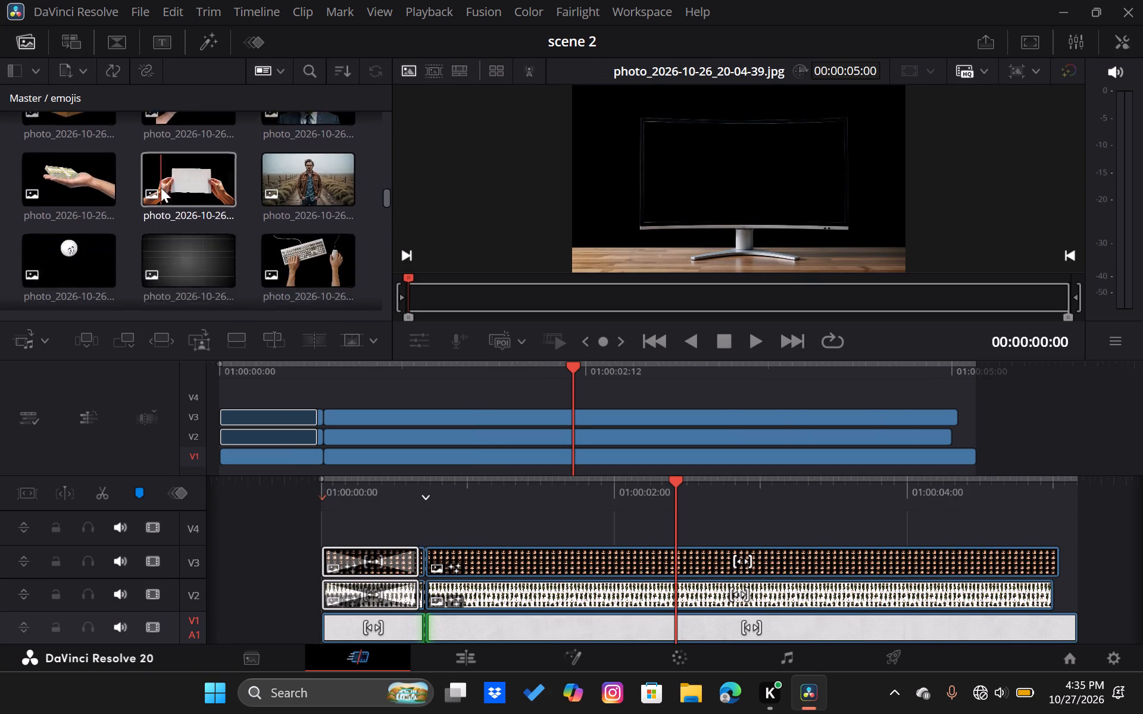
{"action": "scroll", "coordinate": [161, 187], "scroll_direction": "down", "scroll_amount": 5}
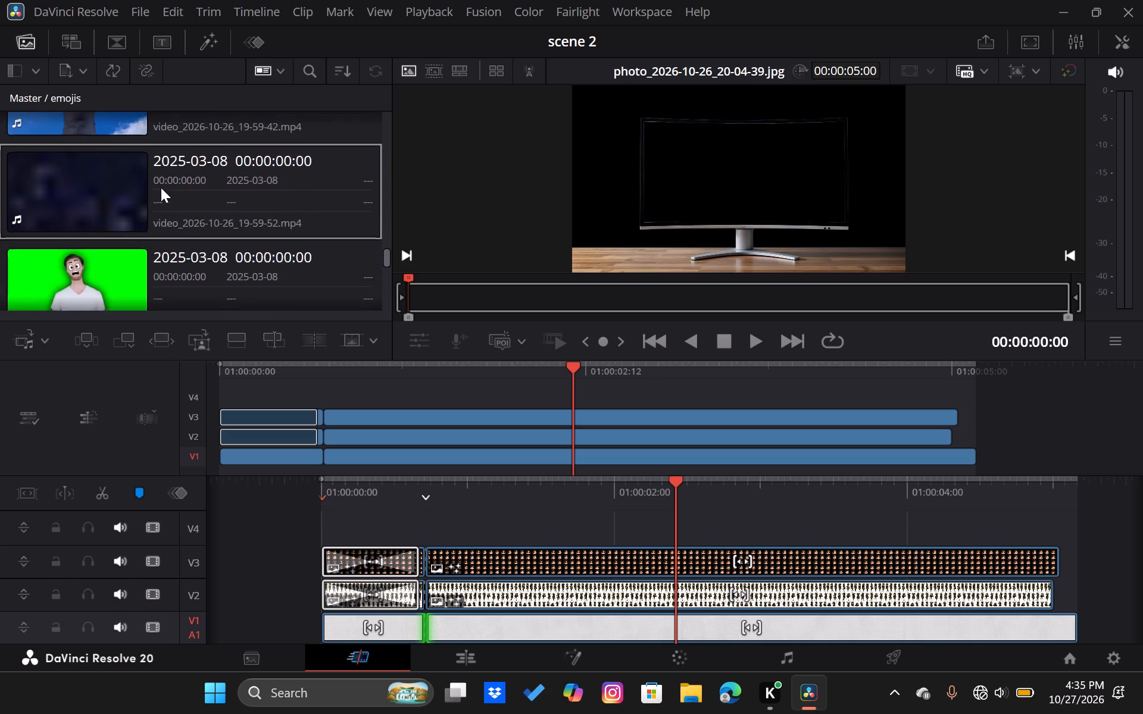
{"action": "scroll", "coordinate": [161, 187], "scroll_direction": "down", "scroll_amount": 1}
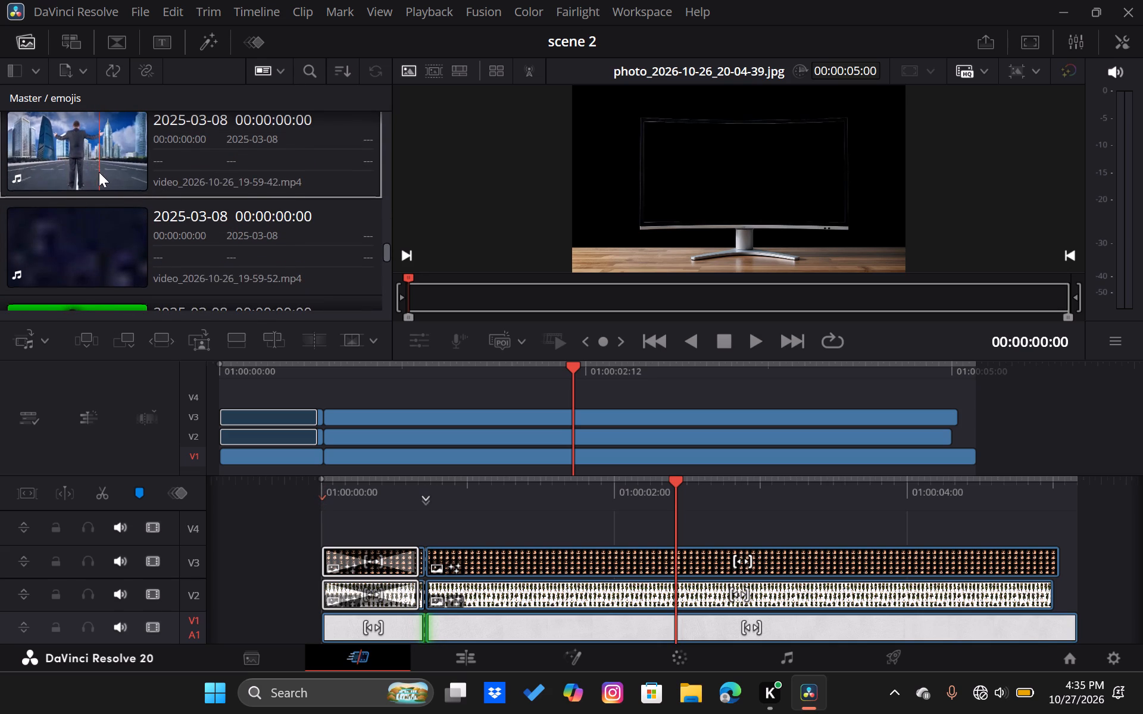
{"action": "scroll", "coordinate": [99, 172], "scroll_direction": "down", "scroll_amount": 2}
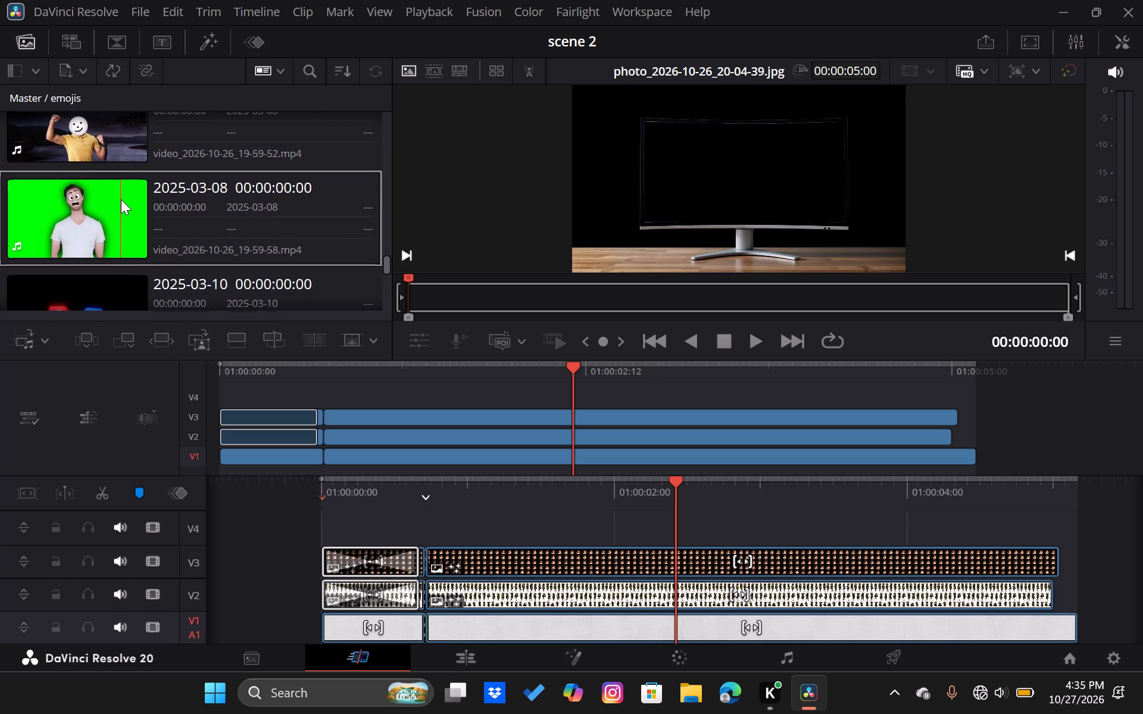
{"action": "scroll", "coordinate": [90, 232], "scroll_direction": "down", "scroll_amount": 1}
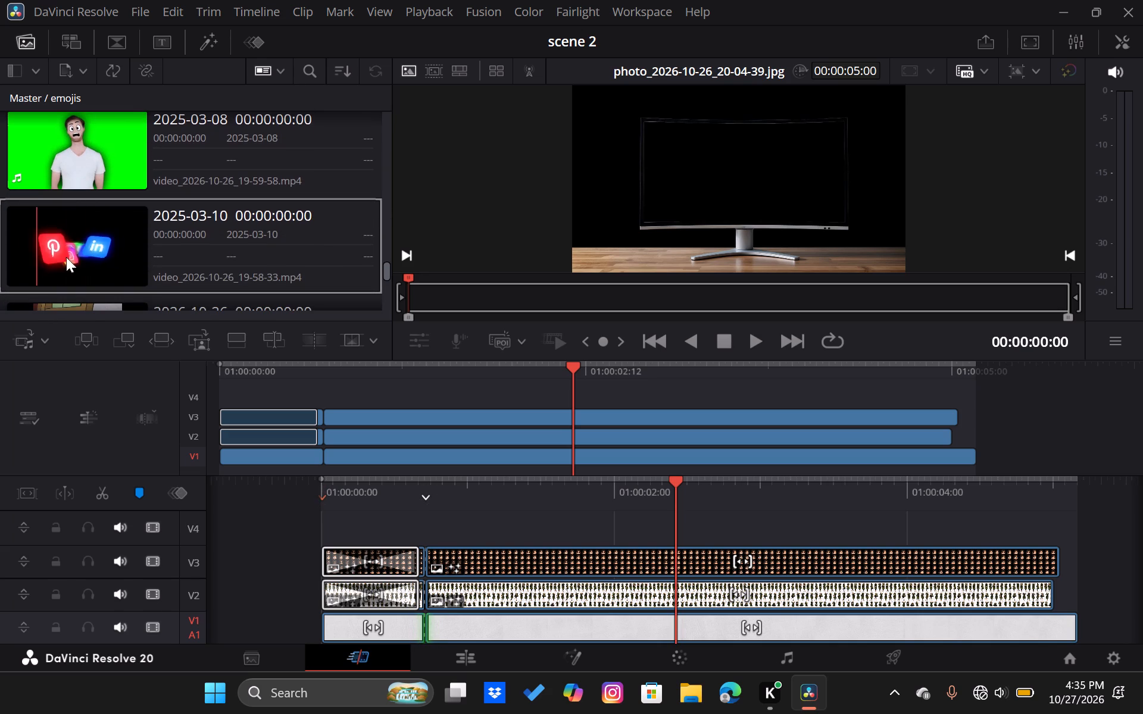
{"action": "scroll", "coordinate": [134, 250], "scroll_direction": "down", "scroll_amount": 1}
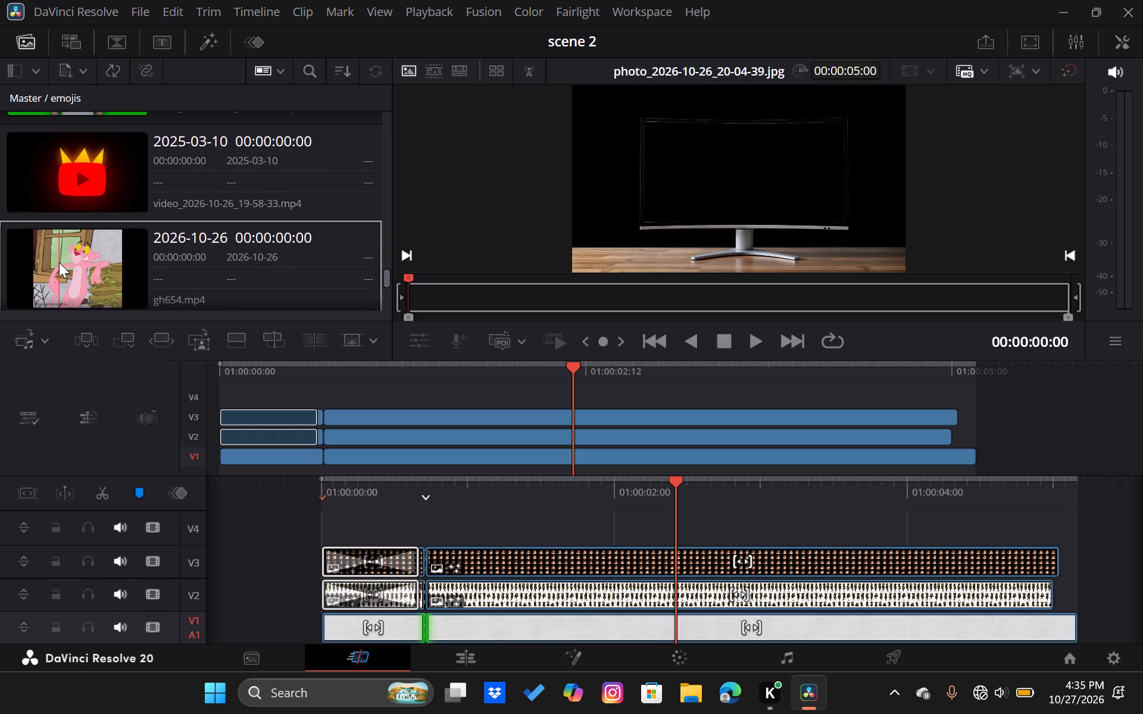
{"action": "scroll", "coordinate": [59, 262], "scroll_direction": "down", "scroll_amount": 4}
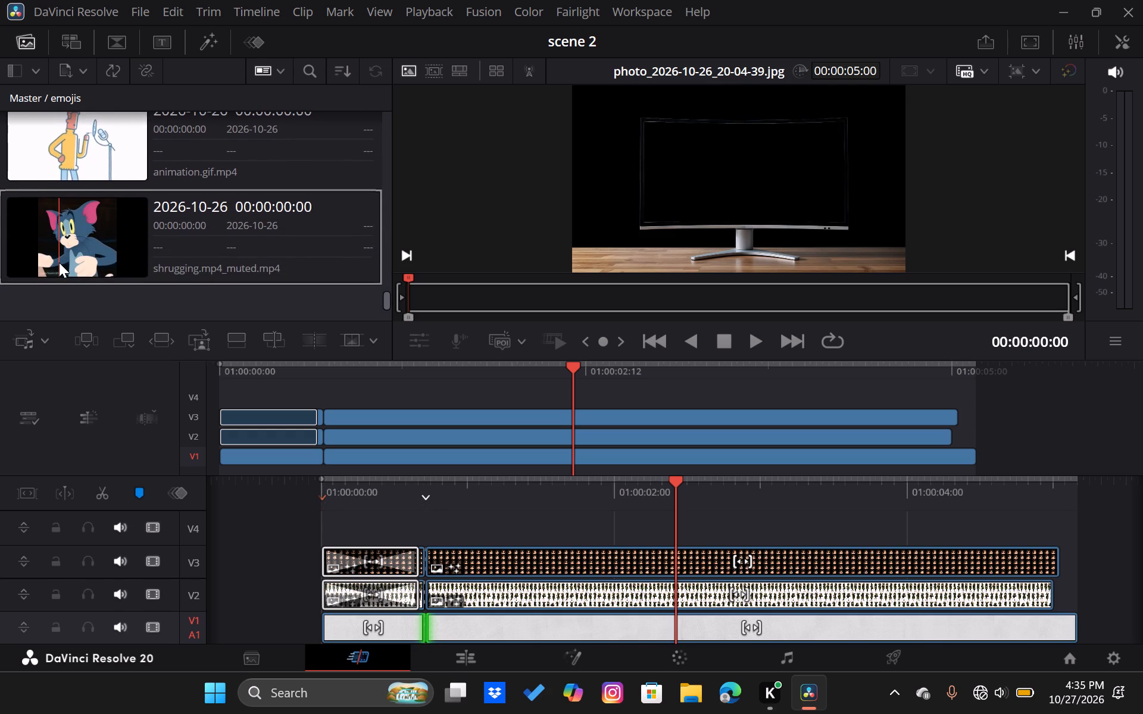
{"action": "scroll", "coordinate": [59, 262], "scroll_direction": "down", "scroll_amount": 1}
{"action": "scroll", "coordinate": [90, 173], "scroll_direction": "up", "scroll_amount": 8}
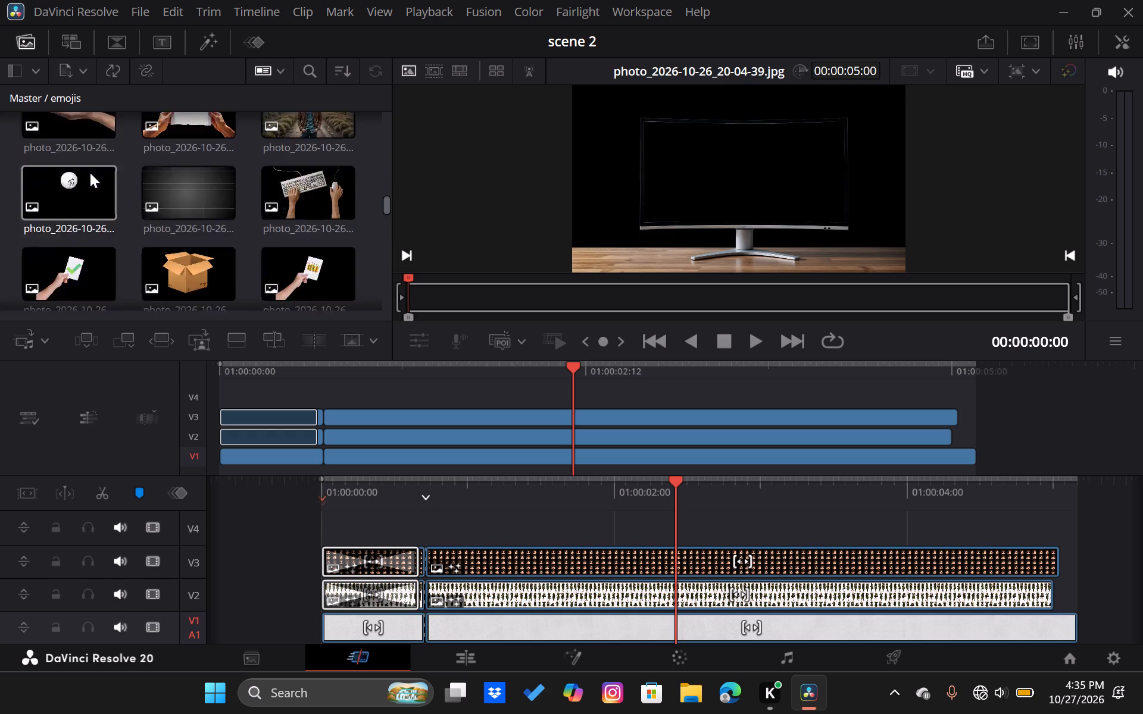
{"action": "left_click", "coordinate": [34, 96]}
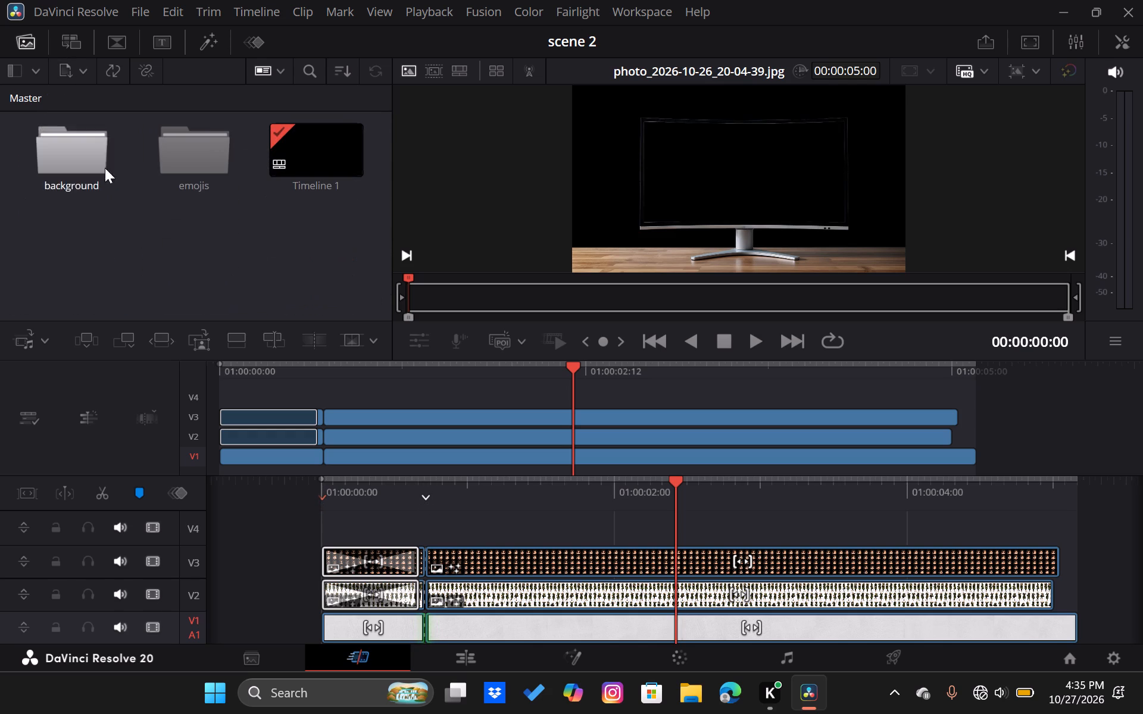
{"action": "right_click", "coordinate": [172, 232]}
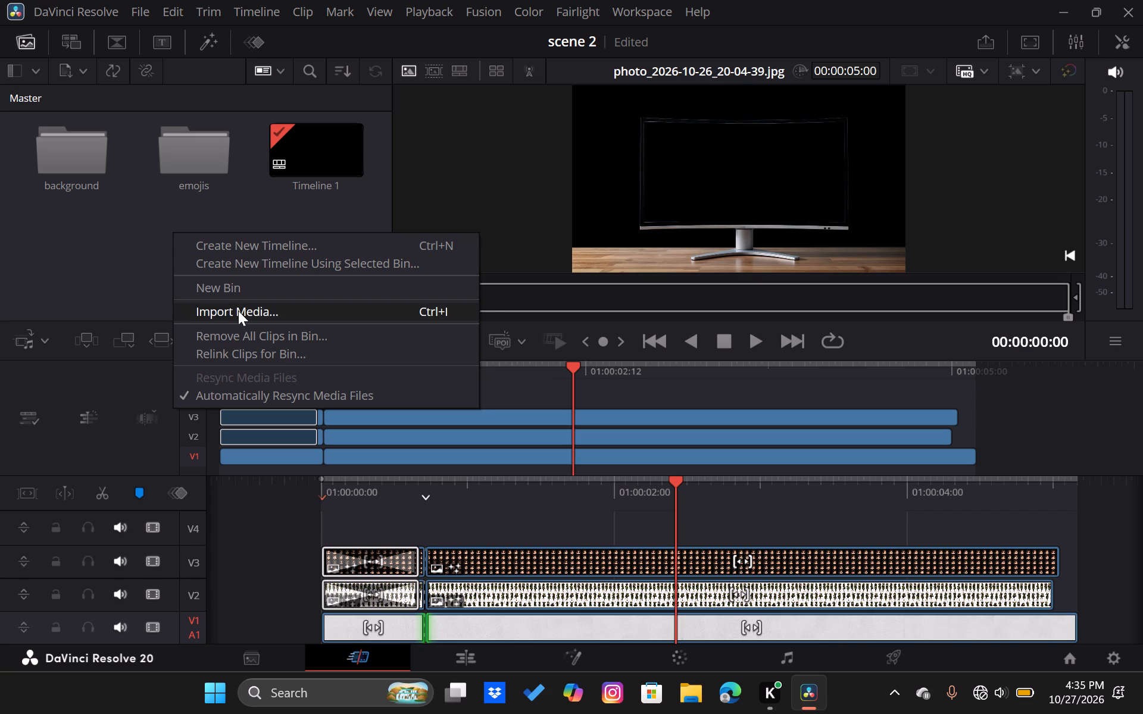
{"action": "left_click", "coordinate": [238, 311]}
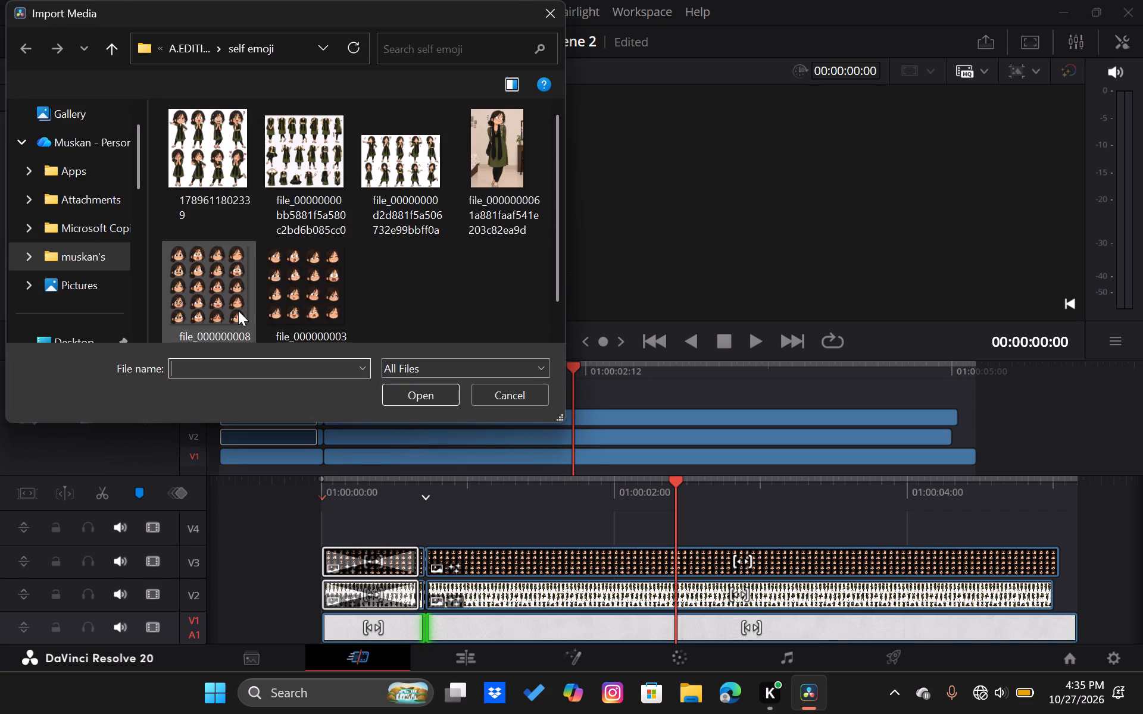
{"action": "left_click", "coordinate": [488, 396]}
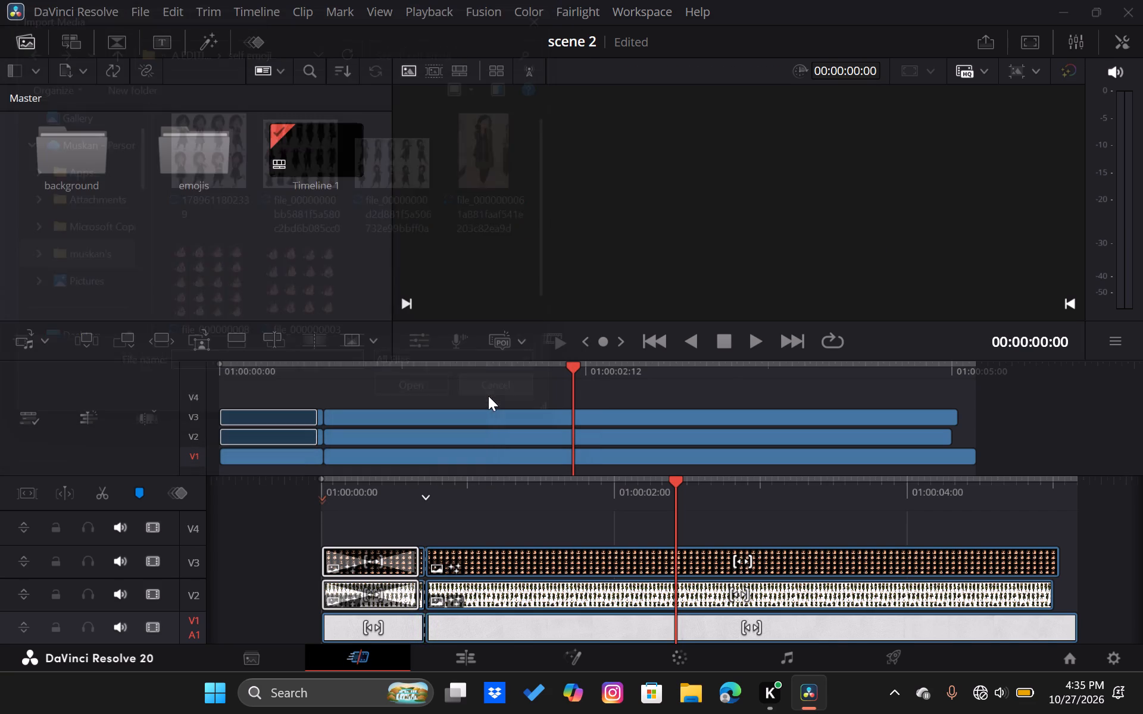
Create a new bin named random in the Master bin.
{"action": "right_click", "coordinate": [147, 230]}
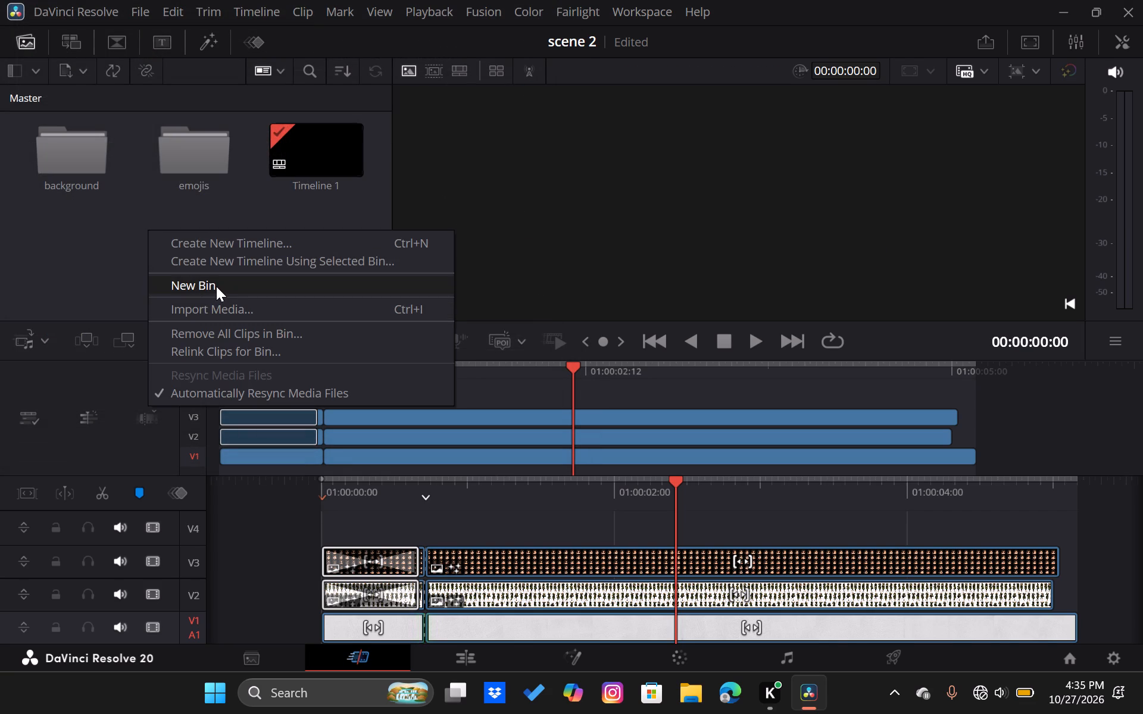
{"action": "left_click", "coordinate": [216, 286]}
{"action": "type", "text": "random"}
{"action": "key", "text": "Return"}
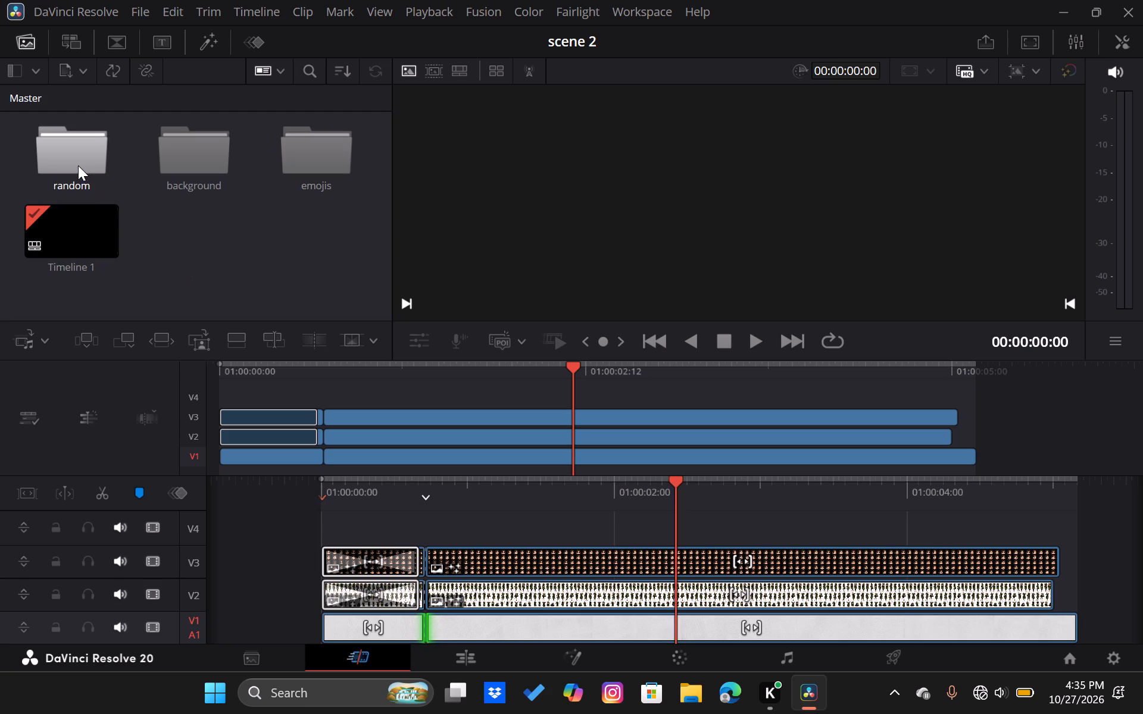
Open the random bin and start a media import, browsing to the A.EDITING PACKS folder on the Desktop.
{"action": "double_click", "coordinate": [78, 165]}
{"action": "right_click", "coordinate": [67, 138]}
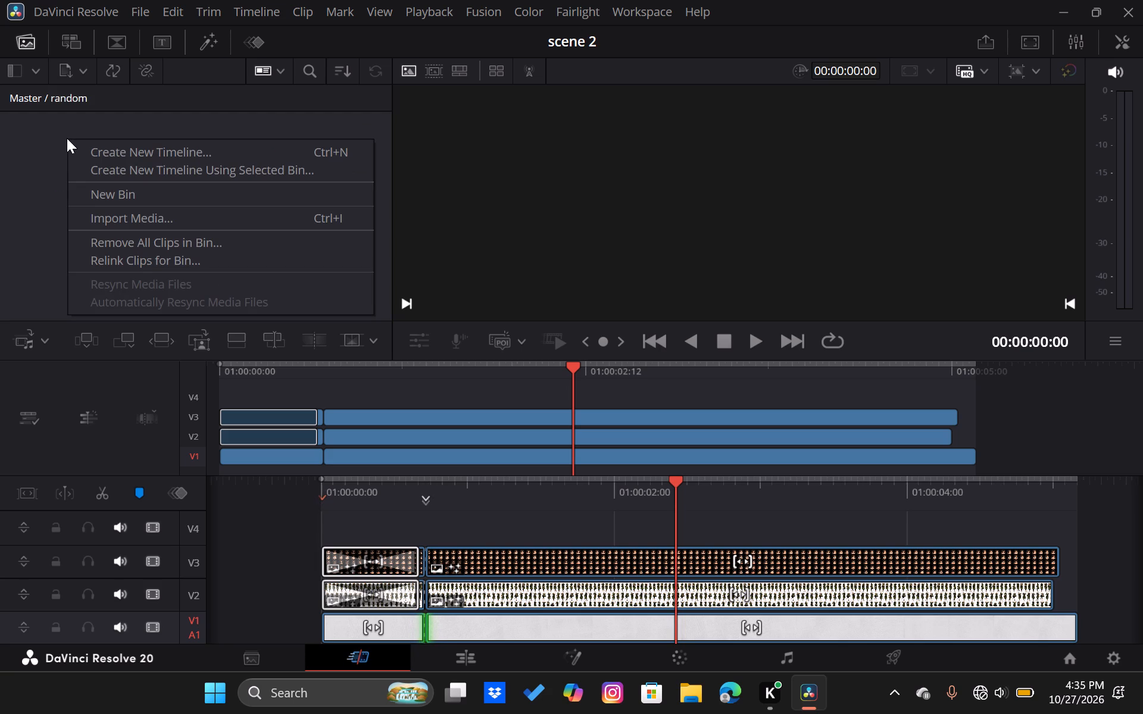
{"action": "left_click", "coordinate": [129, 218]}
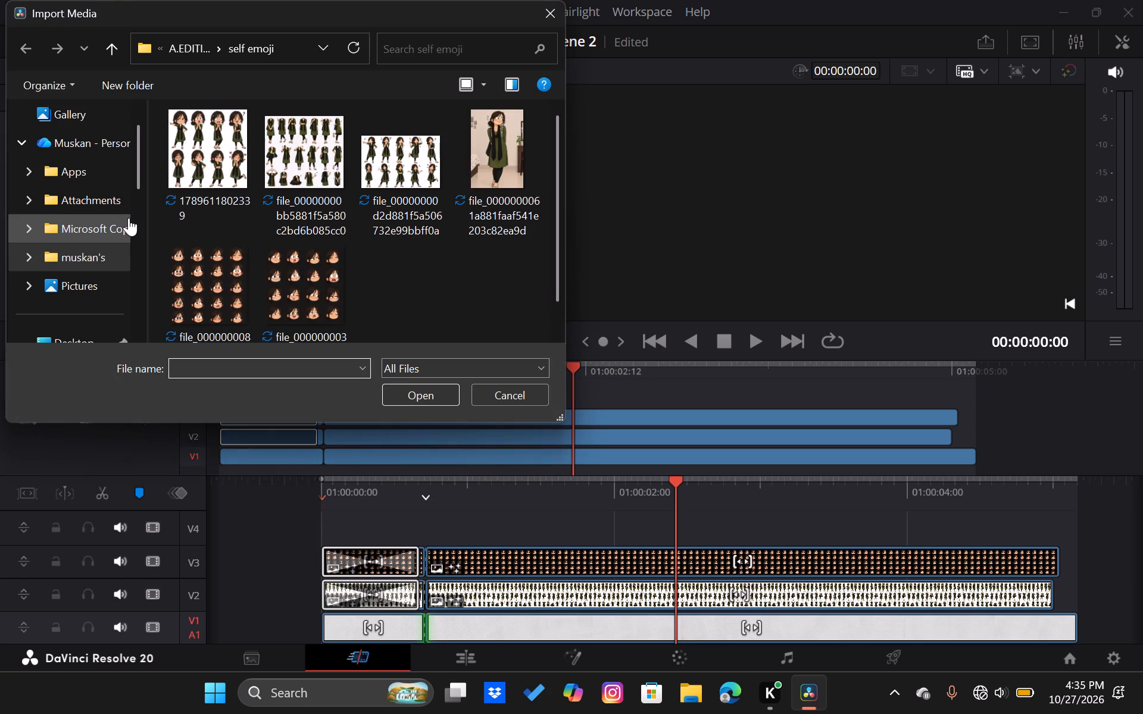
{"action": "left_click", "coordinate": [87, 333]}
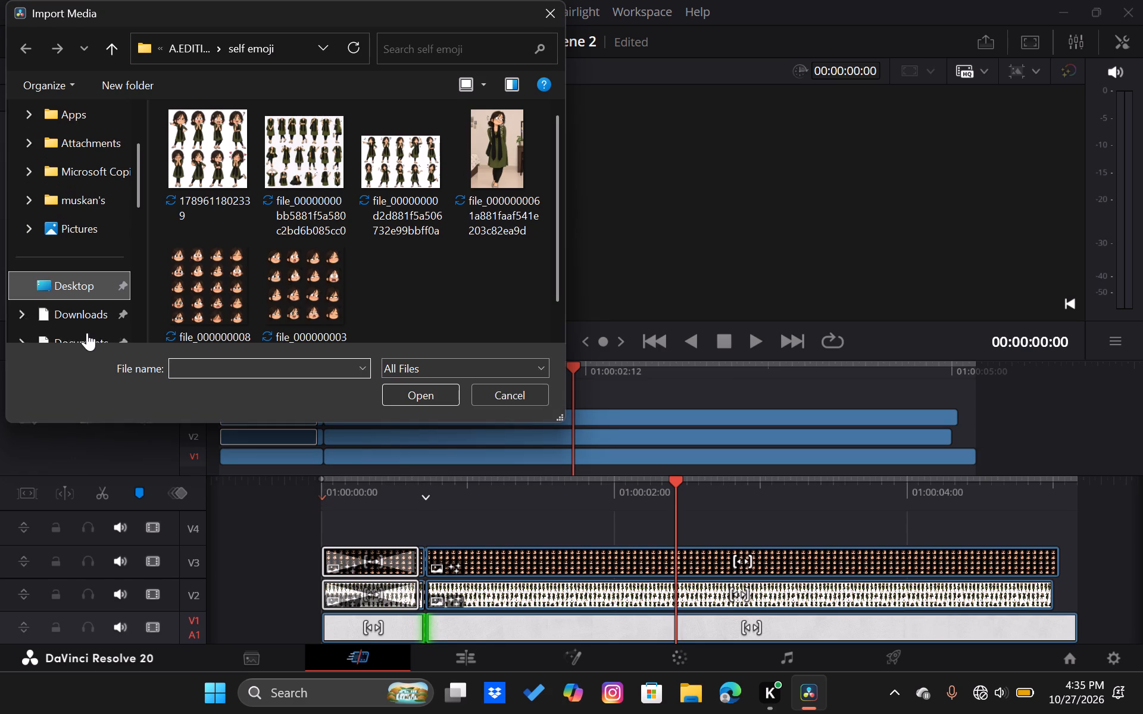
{"action": "double_click", "coordinate": [271, 152]}
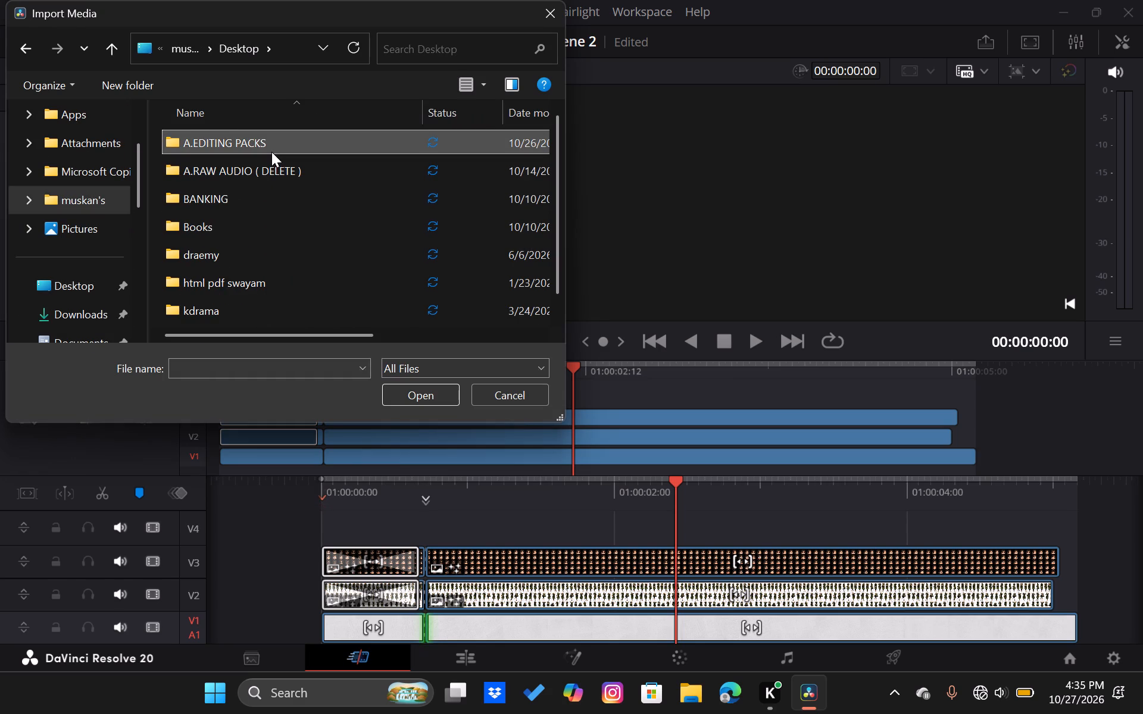
{"action": "scroll", "coordinate": [226, 240], "scroll_direction": "down", "scroll_amount": 1}
{"action": "scroll", "coordinate": [226, 305], "scroll_direction": "down", "scroll_amount": 1}
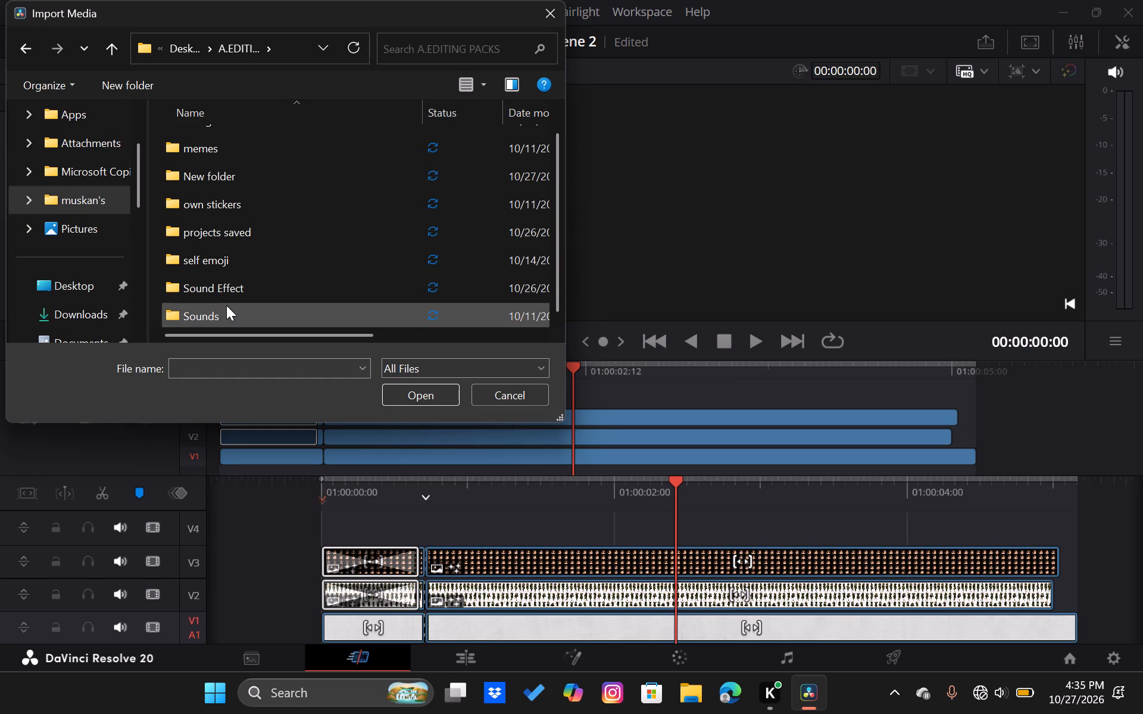
Look through the YT Sound Effects folder inside Sound Effect for files to import.
{"action": "double_click", "coordinate": [236, 294]}
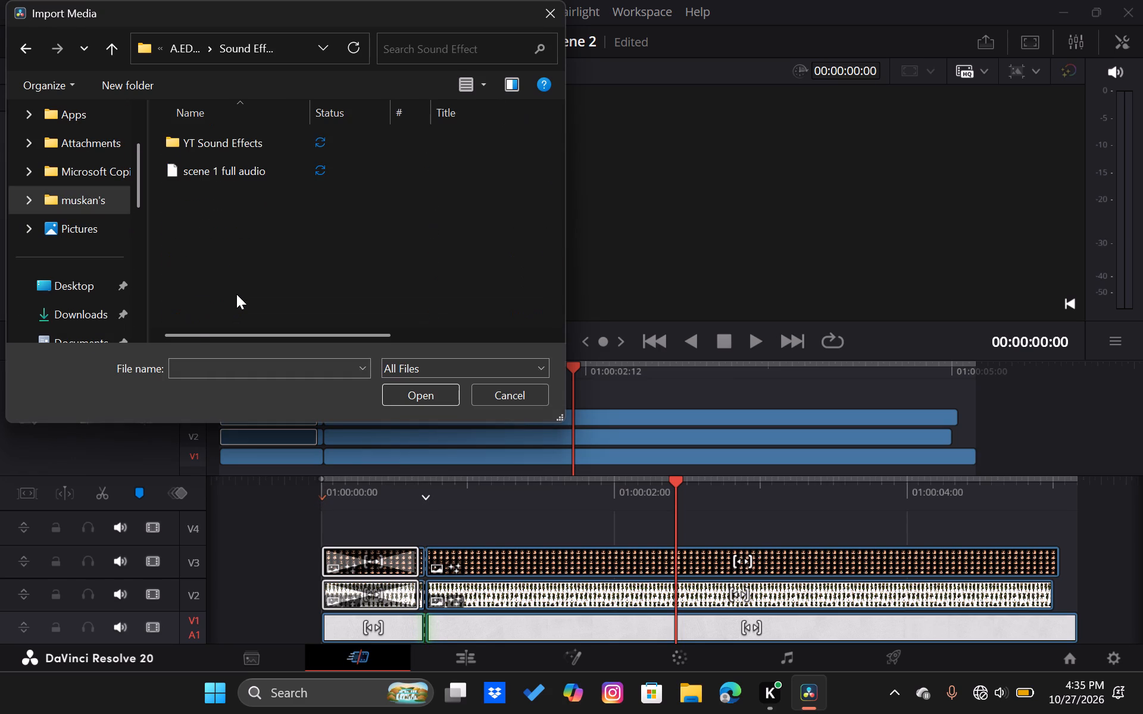
{"action": "scroll", "coordinate": [295, 245], "scroll_direction": "down", "scroll_amount": 1}
{"action": "scroll", "coordinate": [261, 220], "scroll_direction": "right", "scroll_amount": 2}
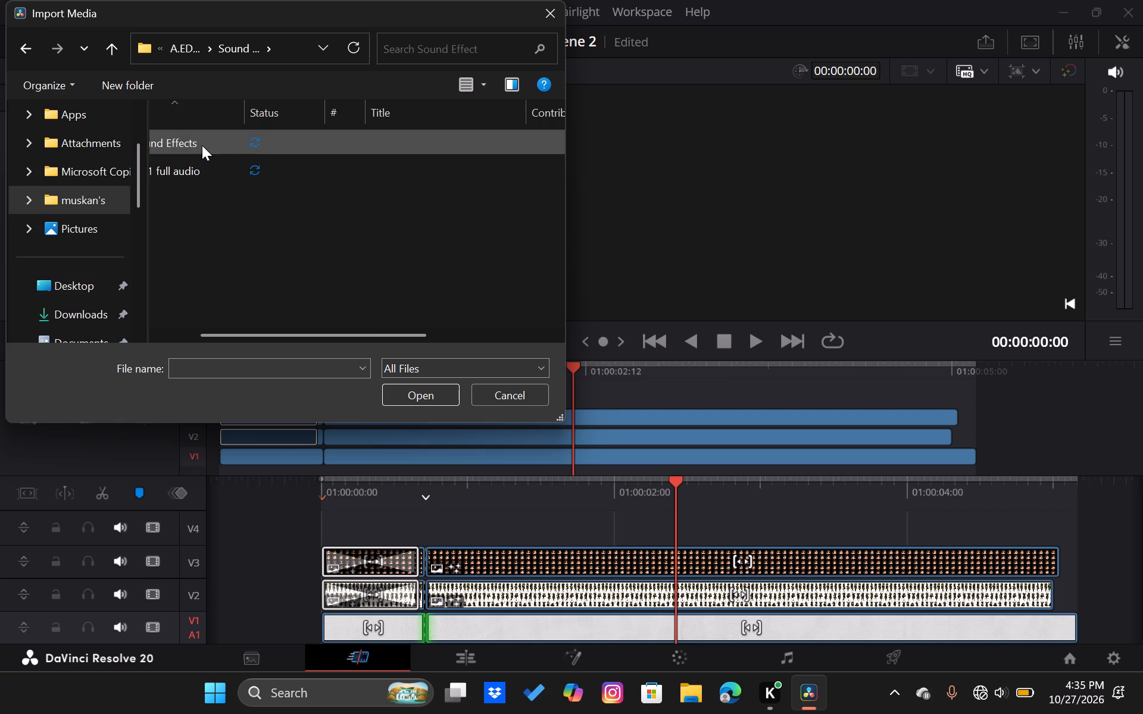
{"action": "double_click", "coordinate": [201, 144]}
{"action": "scroll", "coordinate": [252, 265], "scroll_direction": "down", "scroll_amount": 16}
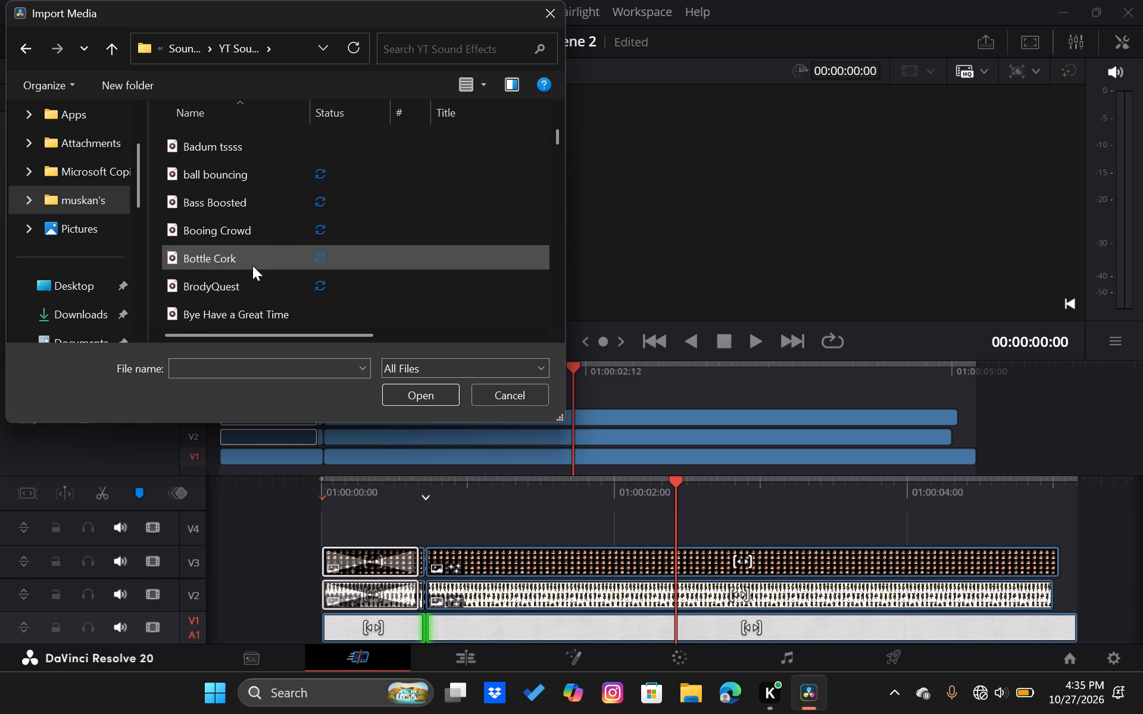
{"action": "scroll", "coordinate": [252, 265], "scroll_direction": "down", "scroll_amount": 20}
{"action": "scroll", "coordinate": [252, 265], "scroll_direction": "down", "scroll_amount": 20}
{"action": "scroll", "coordinate": [252, 265], "scroll_direction": "down", "scroll_amount": 13}
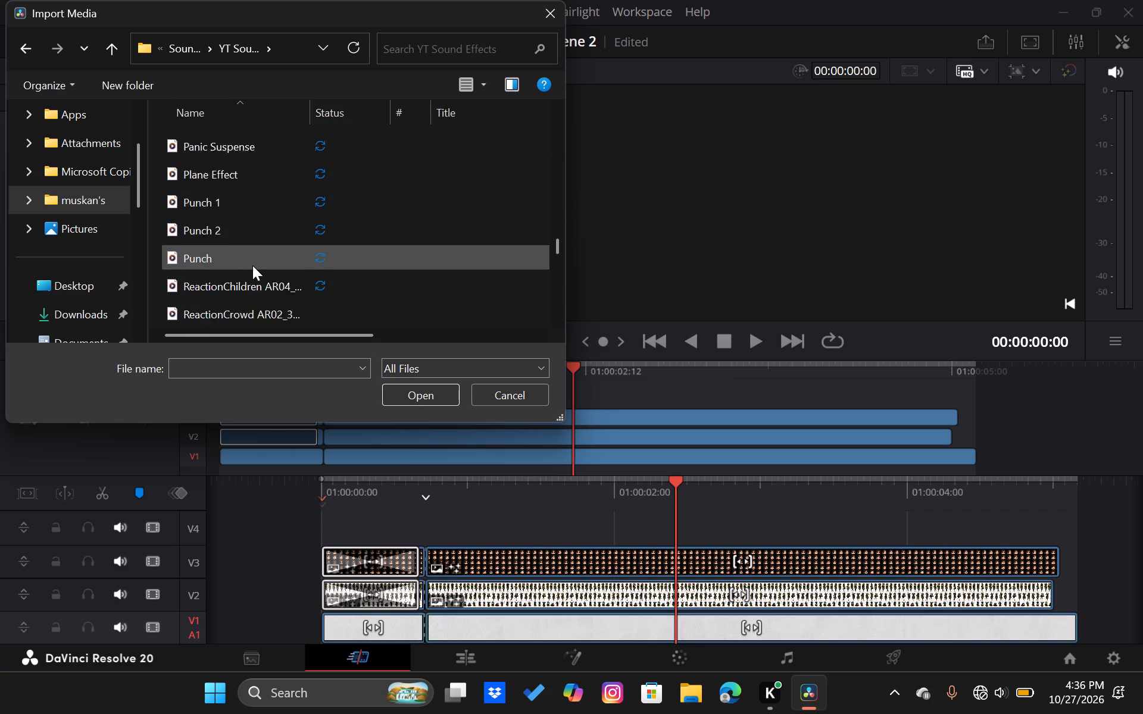
{"action": "scroll", "coordinate": [252, 265], "scroll_direction": "down", "scroll_amount": 10}
{"action": "scroll", "coordinate": [252, 265], "scroll_direction": "up", "scroll_amount": 20}
{"action": "scroll", "coordinate": [252, 265], "scroll_direction": "up", "scroll_amount": 20}
{"action": "scroll", "coordinate": [252, 265], "scroll_direction": "up", "scroll_amount": 17}
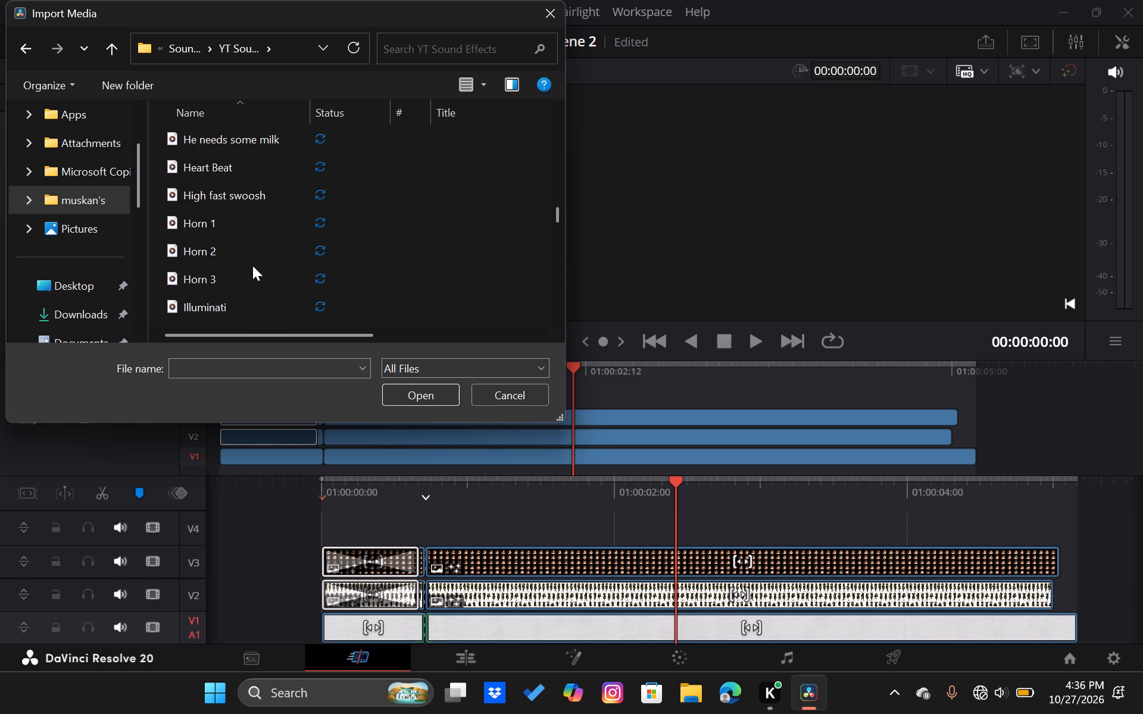
{"action": "scroll", "coordinate": [252, 265], "scroll_direction": "up", "scroll_amount": 16}
Go back to A.EDITING PACKS and check the backgrond and memes folders for files to import.
{"action": "left_click", "coordinate": [205, 56]}
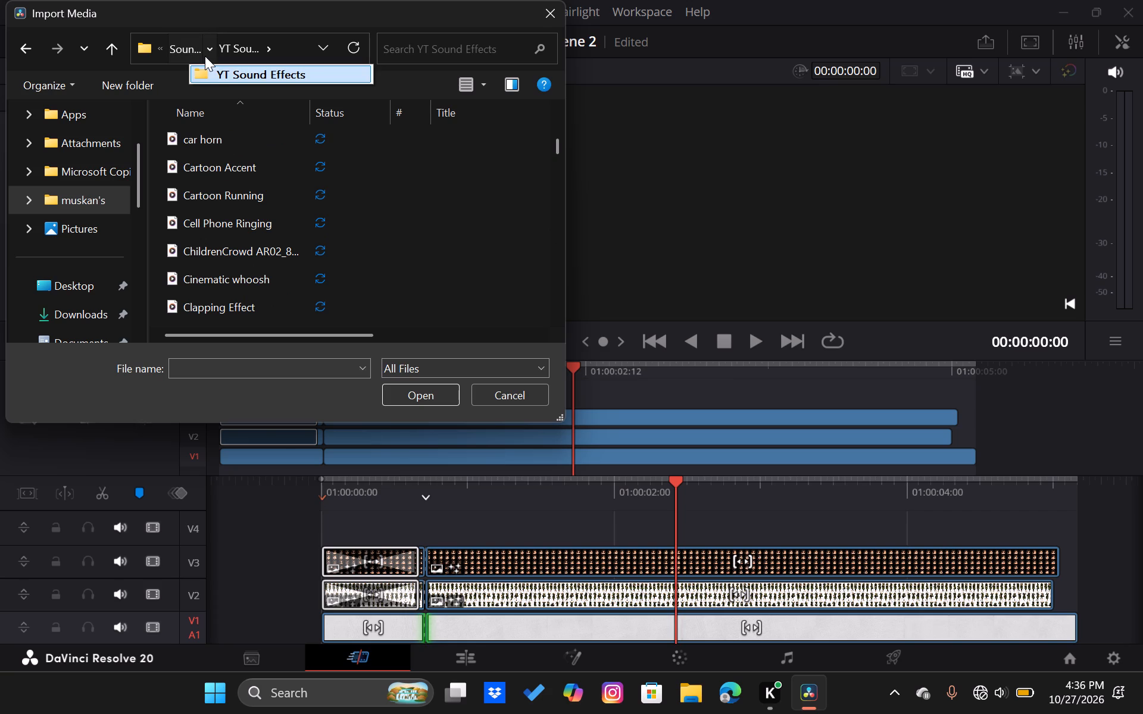
{"action": "left_click", "coordinate": [186, 52]}
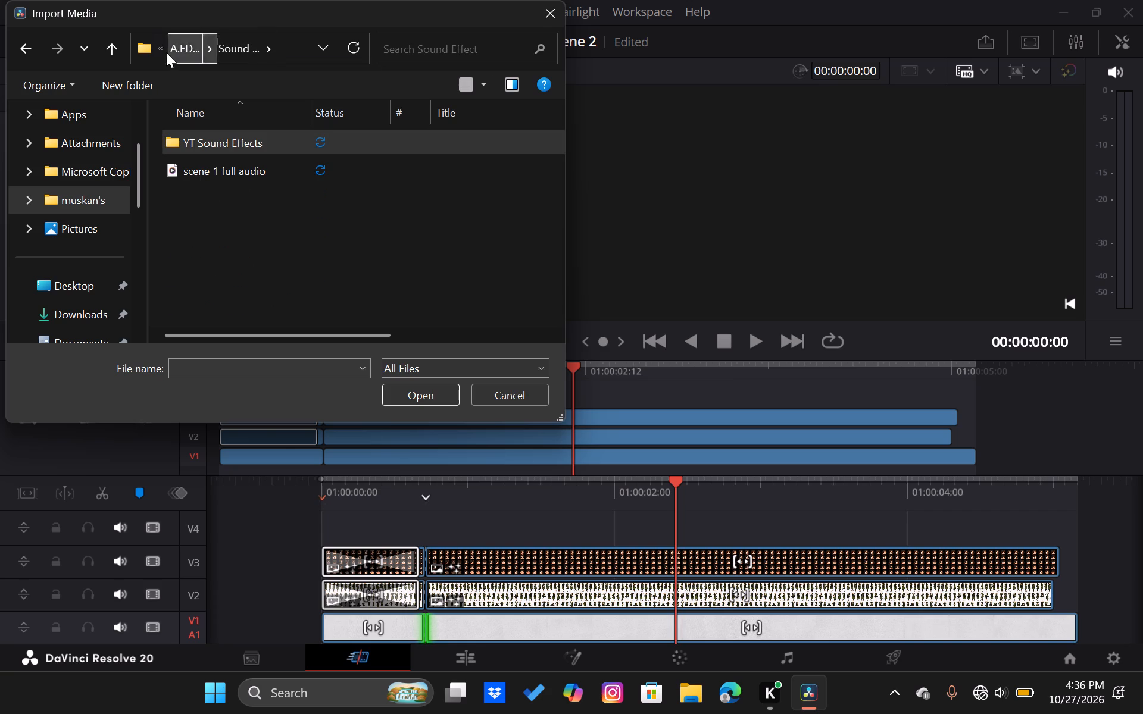
{"action": "left_click", "coordinate": [184, 49]}
{"action": "double_click", "coordinate": [230, 145]}
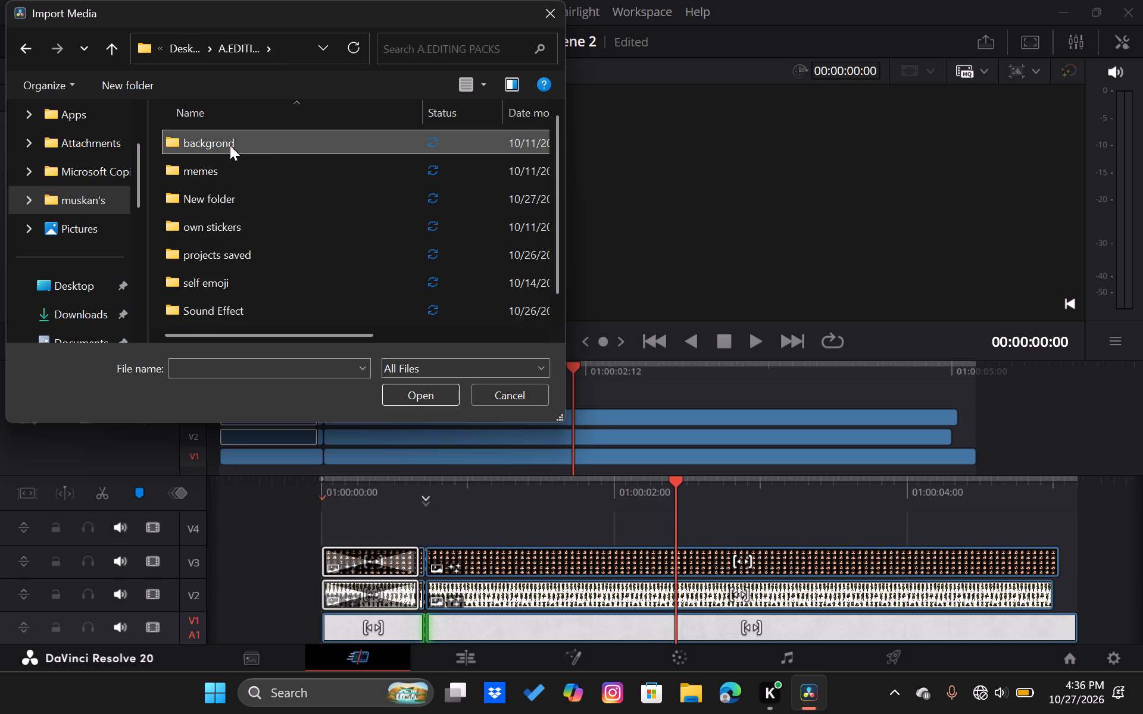
{"action": "left_click", "coordinate": [194, 48]}
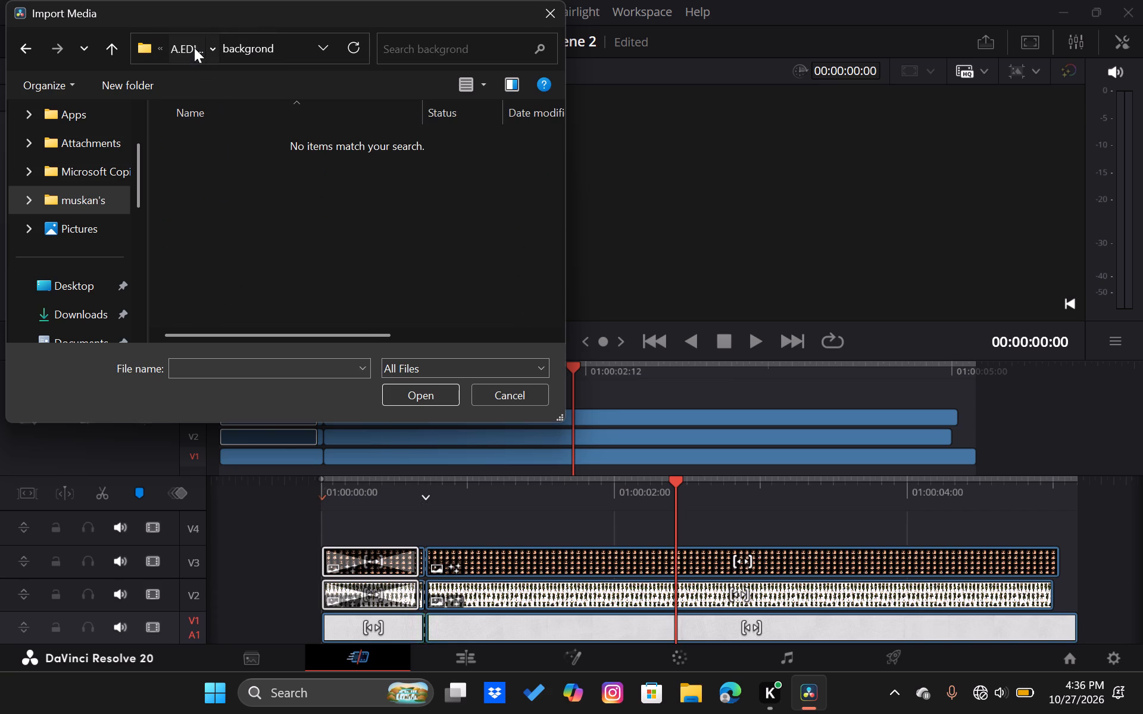
{"action": "double_click", "coordinate": [239, 173]}
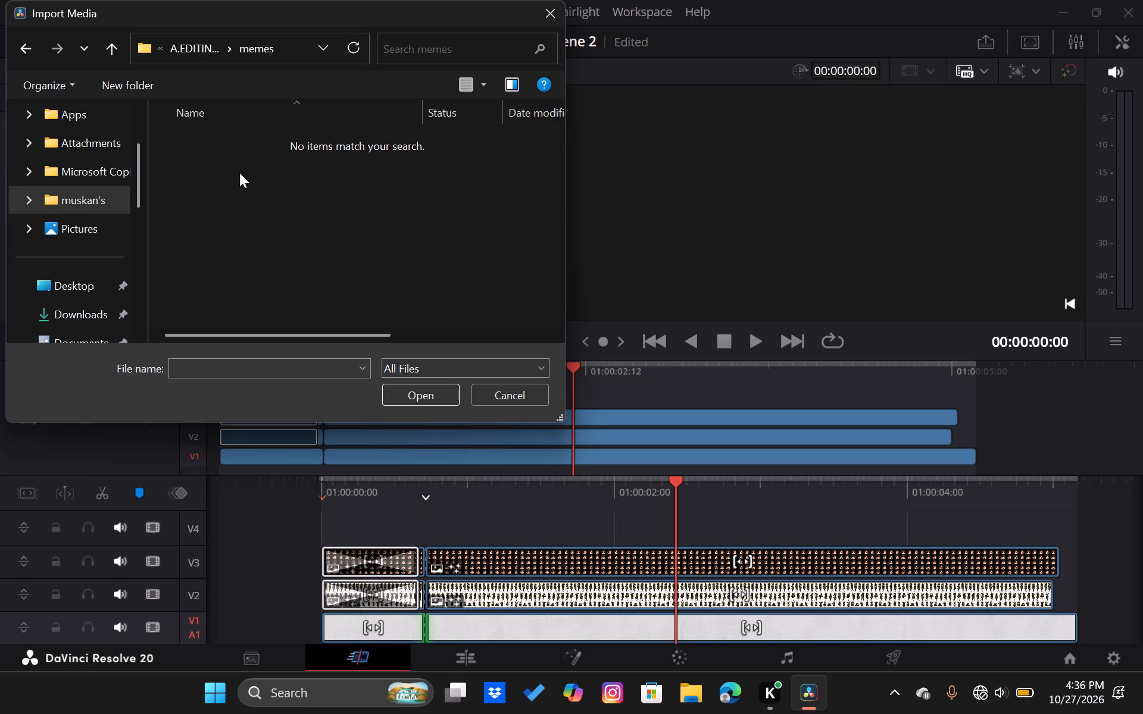
{"action": "left_click", "coordinate": [198, 47]}
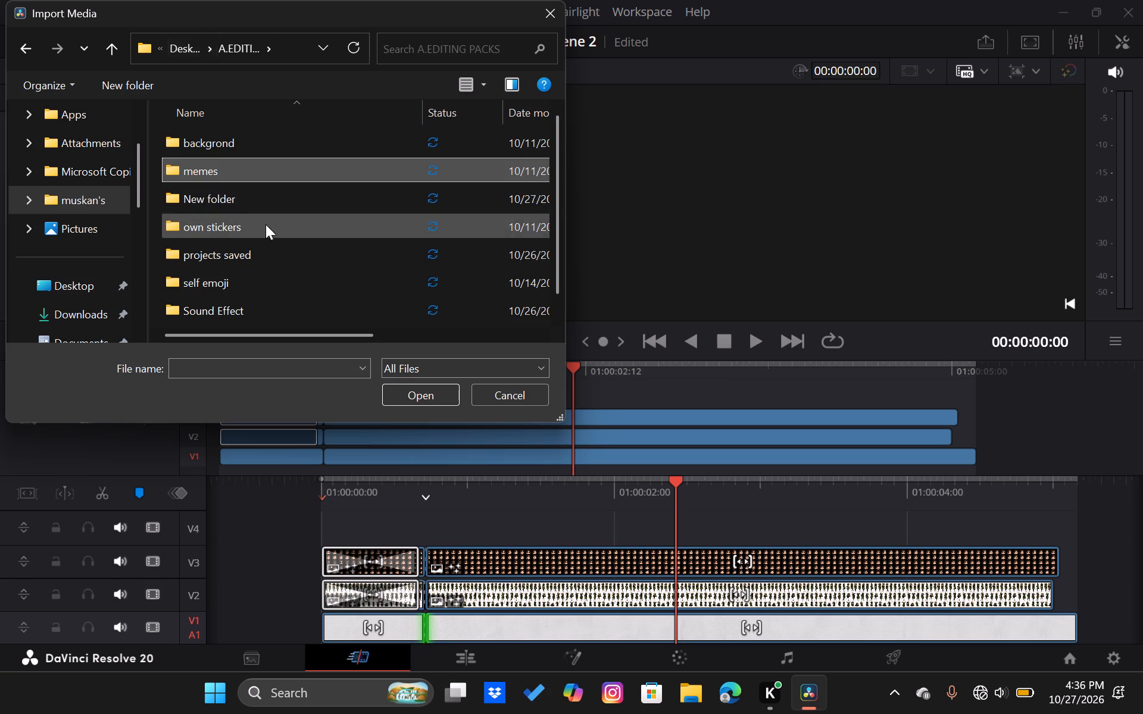
Import all the media files from the New folder inside A.EDITING PACKS into the random bin.
{"action": "double_click", "coordinate": [251, 203]}
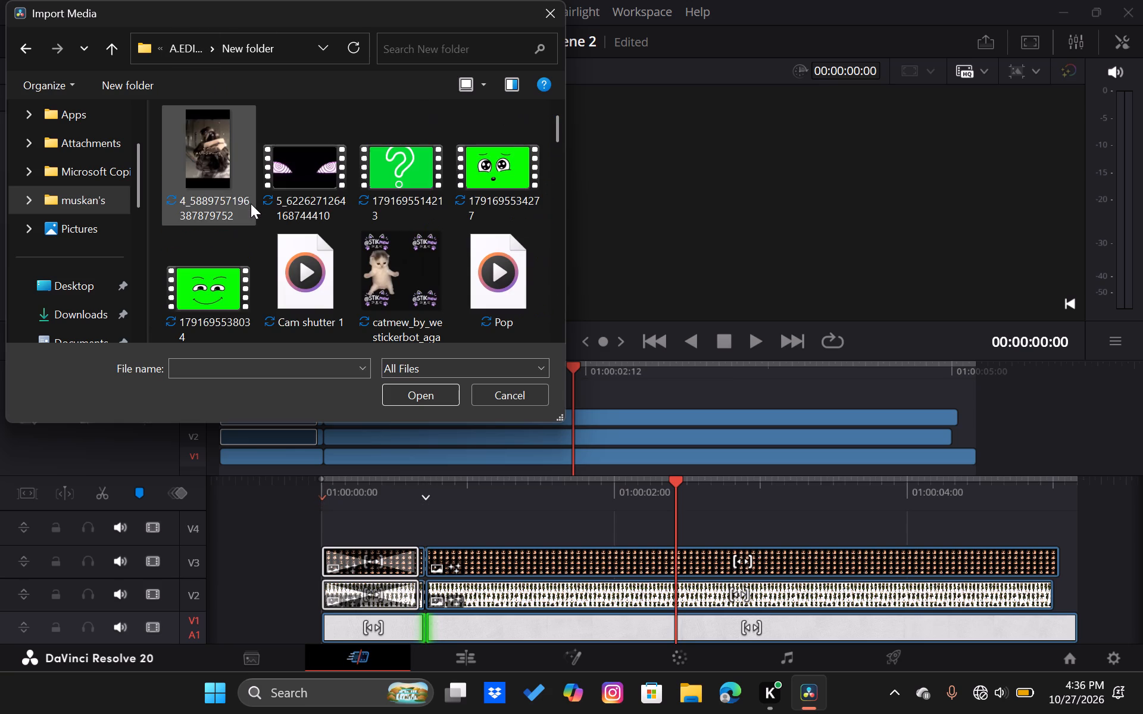
{"action": "scroll", "coordinate": [355, 233], "scroll_direction": "down", "scroll_amount": 1}
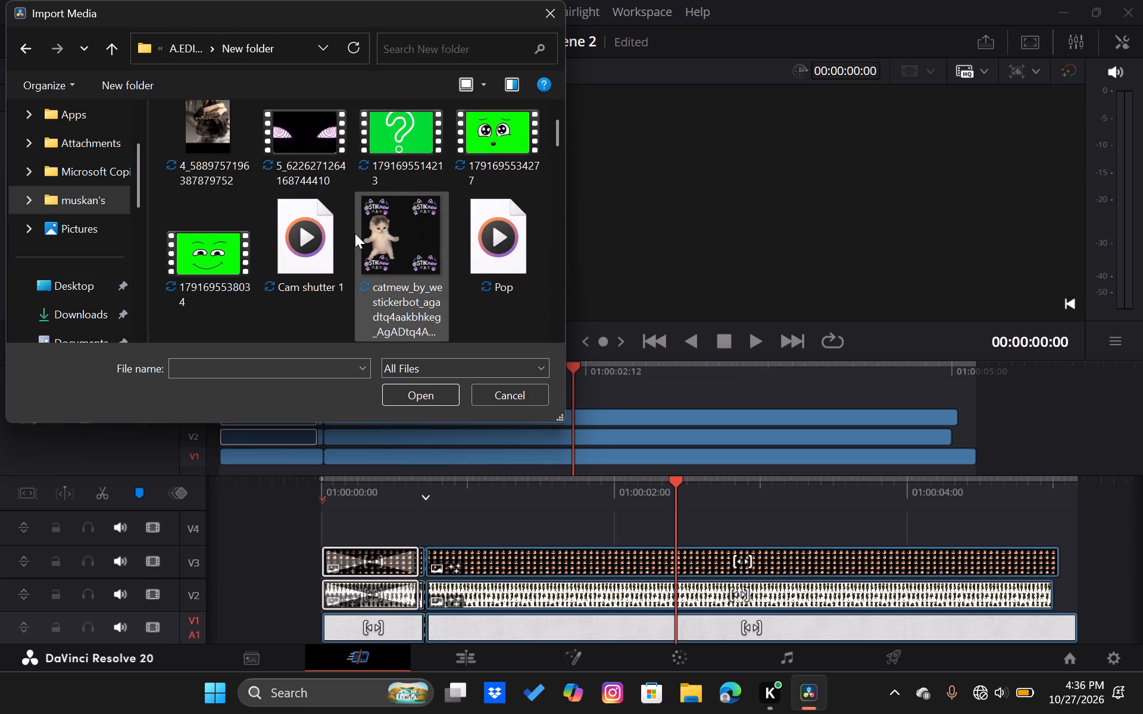
{"action": "scroll", "coordinate": [355, 233], "scroll_direction": "down", "scroll_amount": 2}
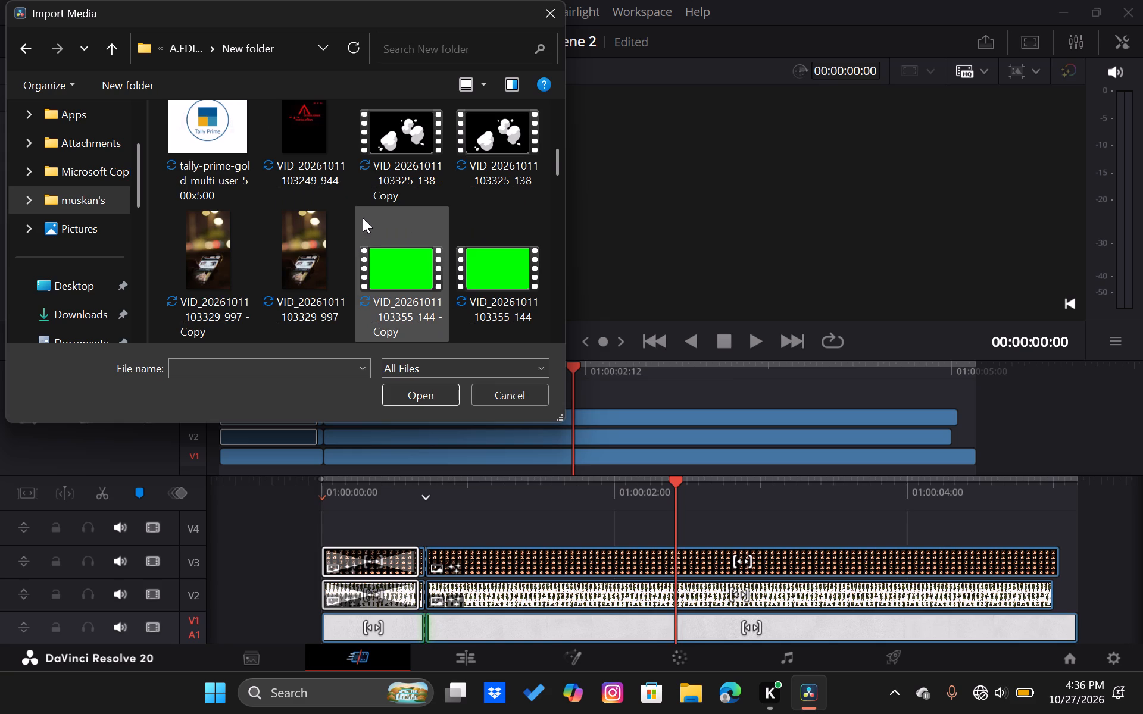
{"action": "scroll", "coordinate": [363, 217], "scroll_direction": "down", "scroll_amount": 2}
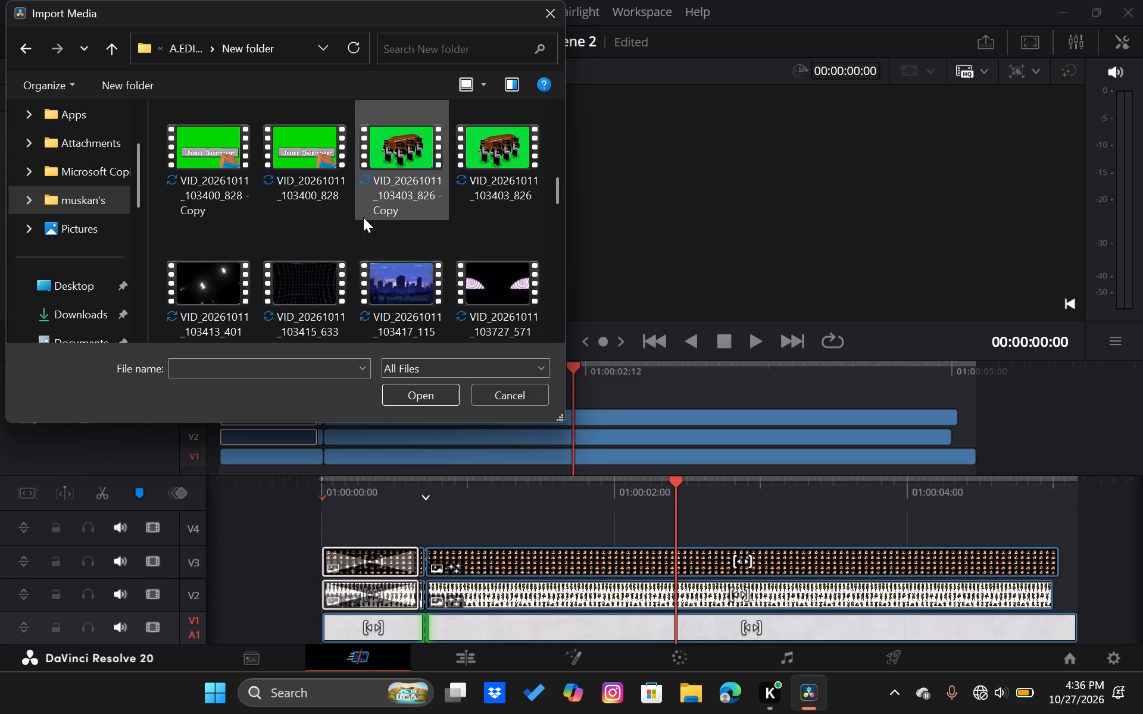
{"action": "scroll", "coordinate": [363, 217], "scroll_direction": "down", "scroll_amount": 1}
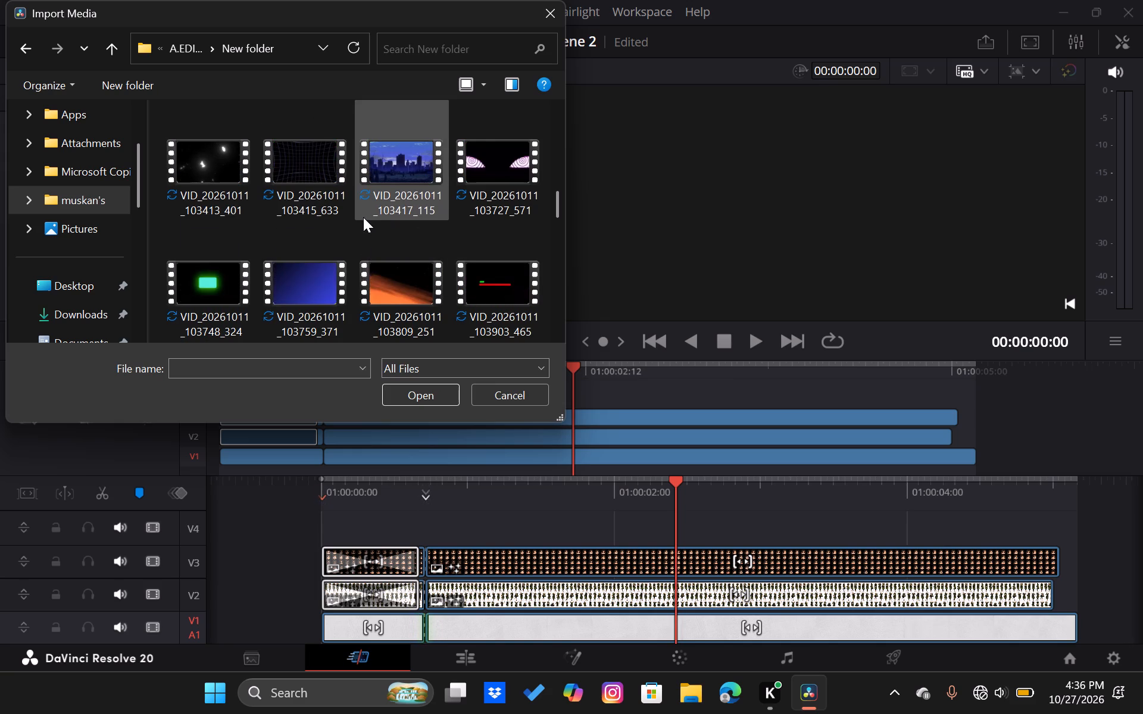
{"action": "scroll", "coordinate": [363, 217], "scroll_direction": "up", "scroll_amount": 9}
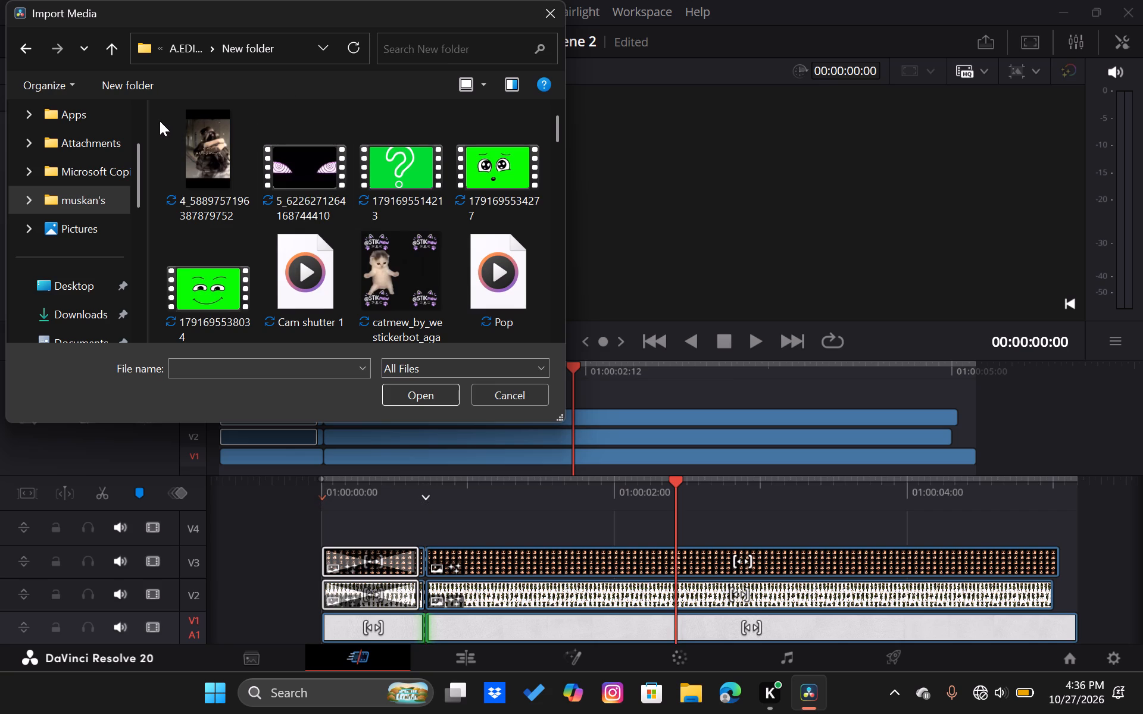
{"action": "left_click_drag", "start_coordinate": [160, 121], "coordinate": [473, 365]}
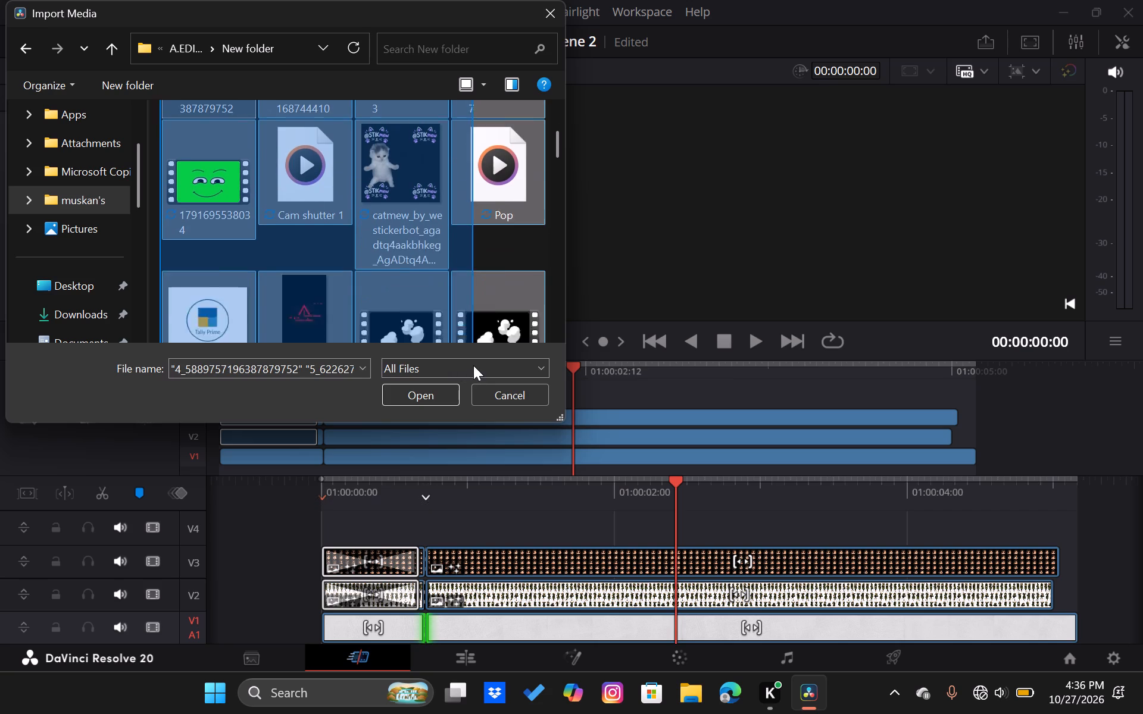
{"action": "left_click_drag", "start_coordinate": [473, 365], "coordinate": [516, 399]}
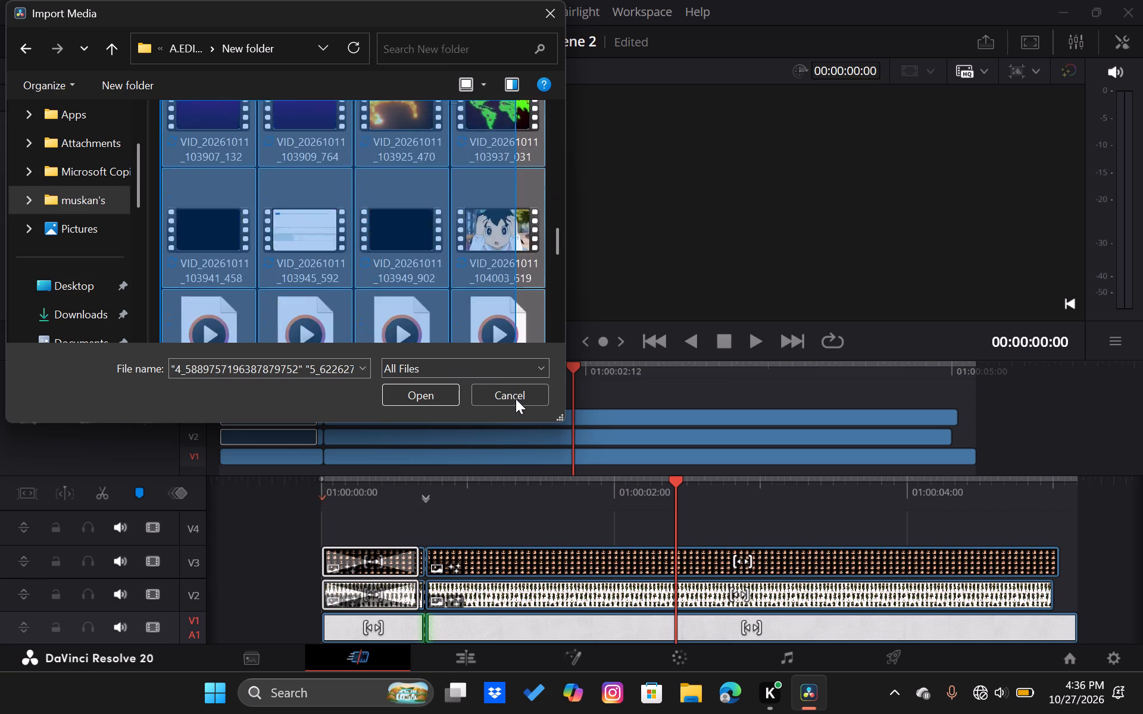
{"action": "left_click_drag", "start_coordinate": [516, 399], "coordinate": [521, 322]}
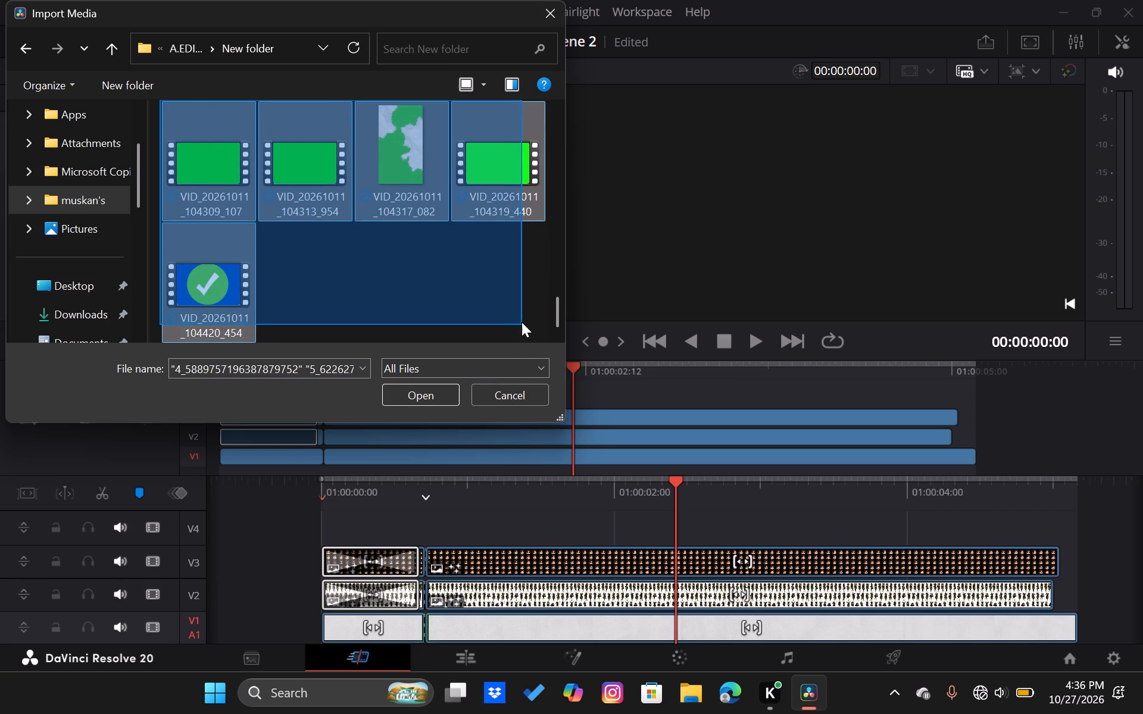
{"action": "left_click_drag", "start_coordinate": [521, 322], "coordinate": [522, 322]}
{"action": "left_click", "coordinate": [431, 393]}
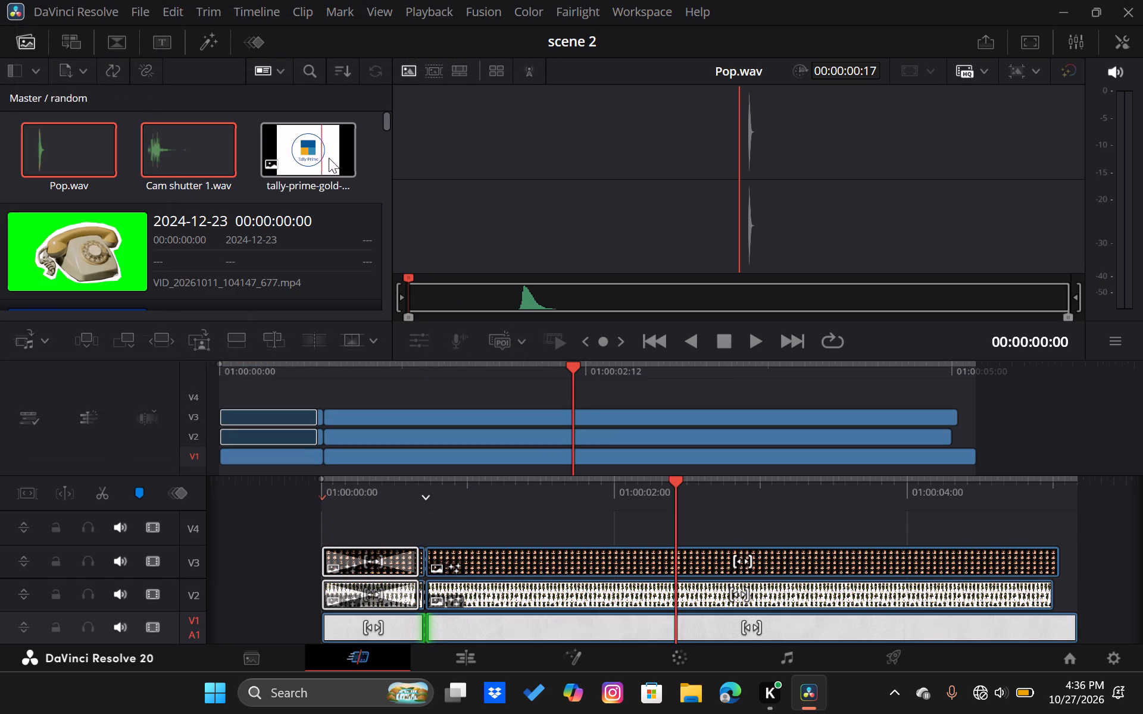
Preview the Tally Prime logo image and the red-circle green-screen clip VID_20261011_104158_933.mp4 from the random bin.
{"action": "left_click", "coordinate": [321, 146]}
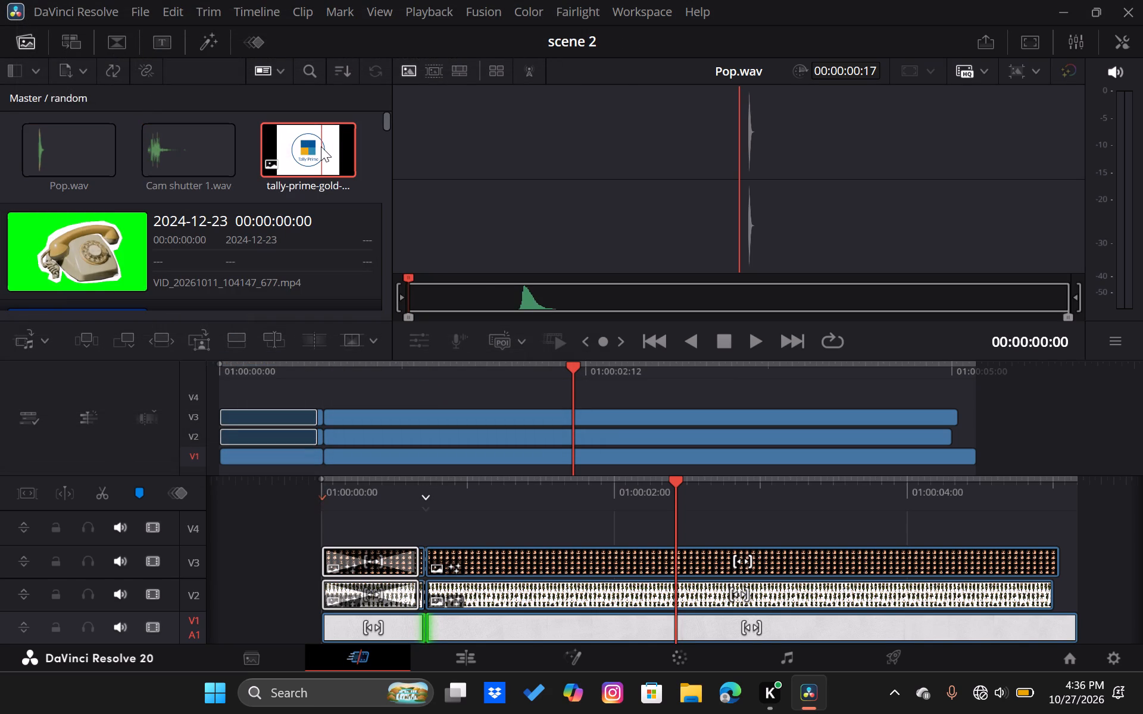
{"action": "scroll", "coordinate": [112, 246], "scroll_direction": "down", "scroll_amount": 1}
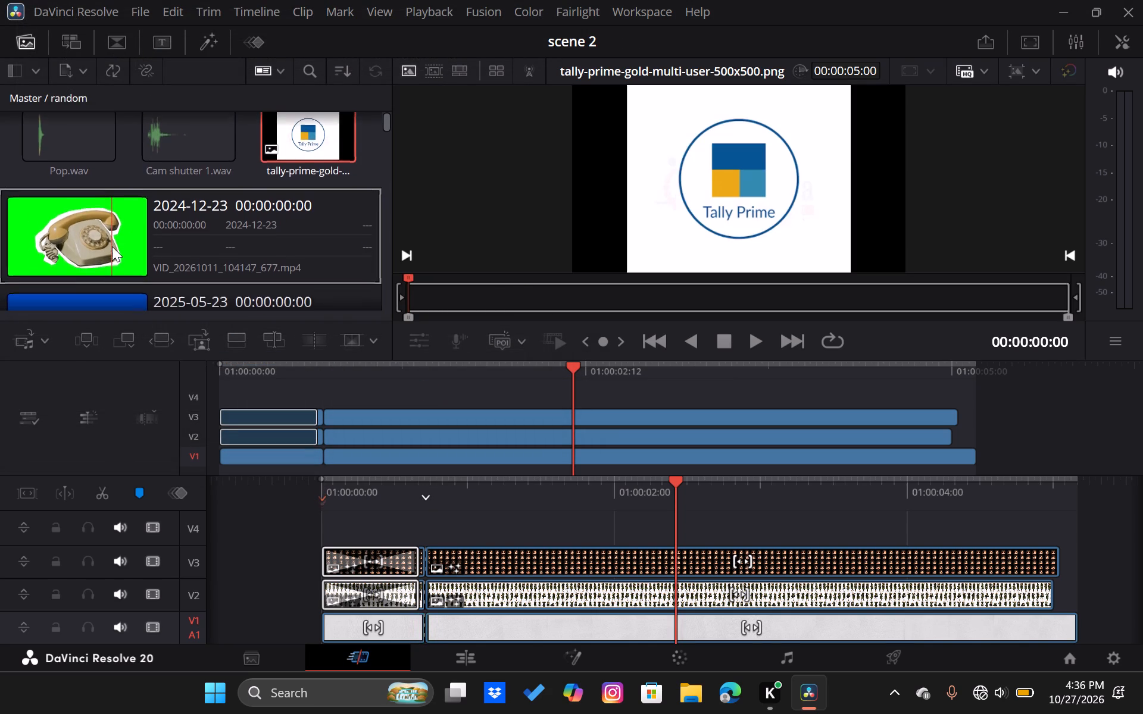
{"action": "scroll", "coordinate": [112, 246], "scroll_direction": "down", "scroll_amount": 2}
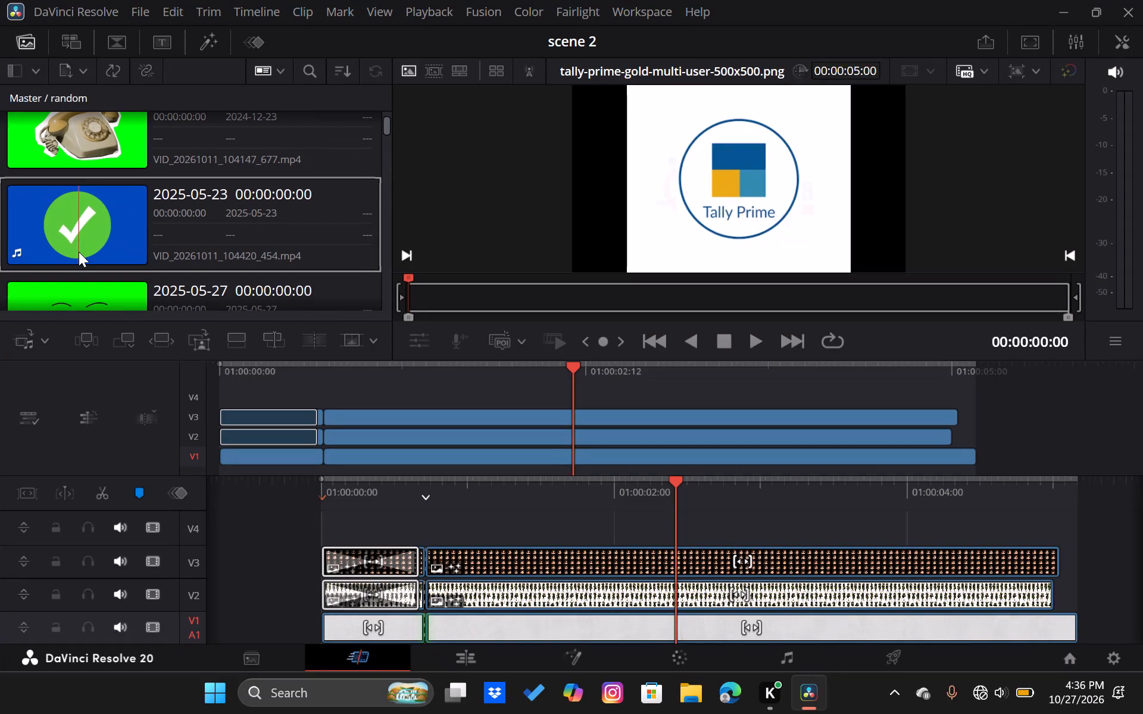
{"action": "scroll", "coordinate": [79, 252], "scroll_direction": "down", "scroll_amount": 2}
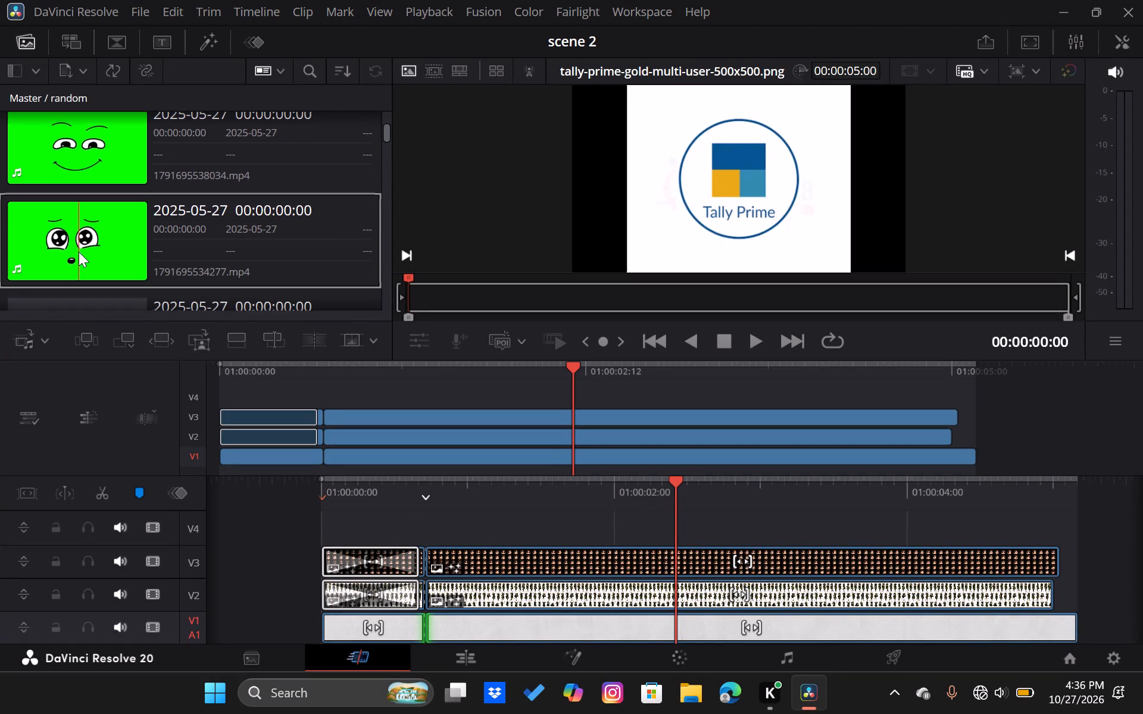
{"action": "scroll", "coordinate": [55, 249], "scroll_direction": "down", "scroll_amount": 2}
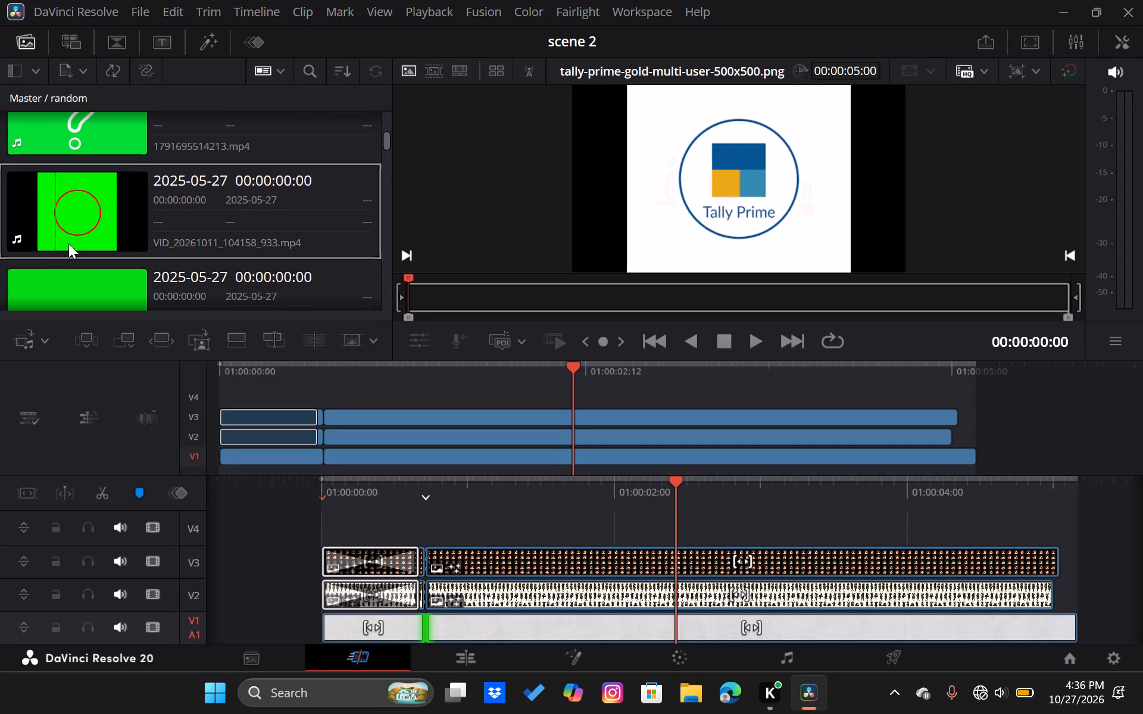
{"action": "left_click", "coordinate": [64, 236]}
{"action": "scroll", "coordinate": [64, 236], "scroll_direction": "down", "scroll_amount": 1}
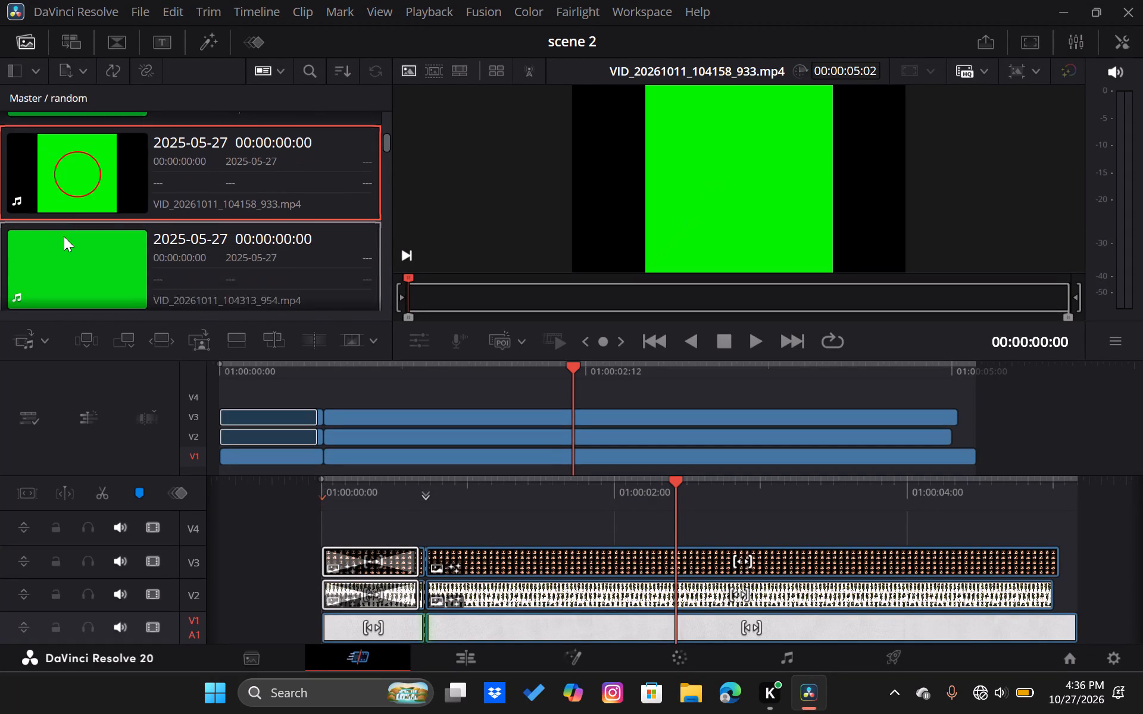
{"action": "scroll", "coordinate": [64, 236], "scroll_direction": "down", "scroll_amount": 1}
{"action": "scroll", "coordinate": [150, 227], "scroll_direction": "down", "scroll_amount": 1}
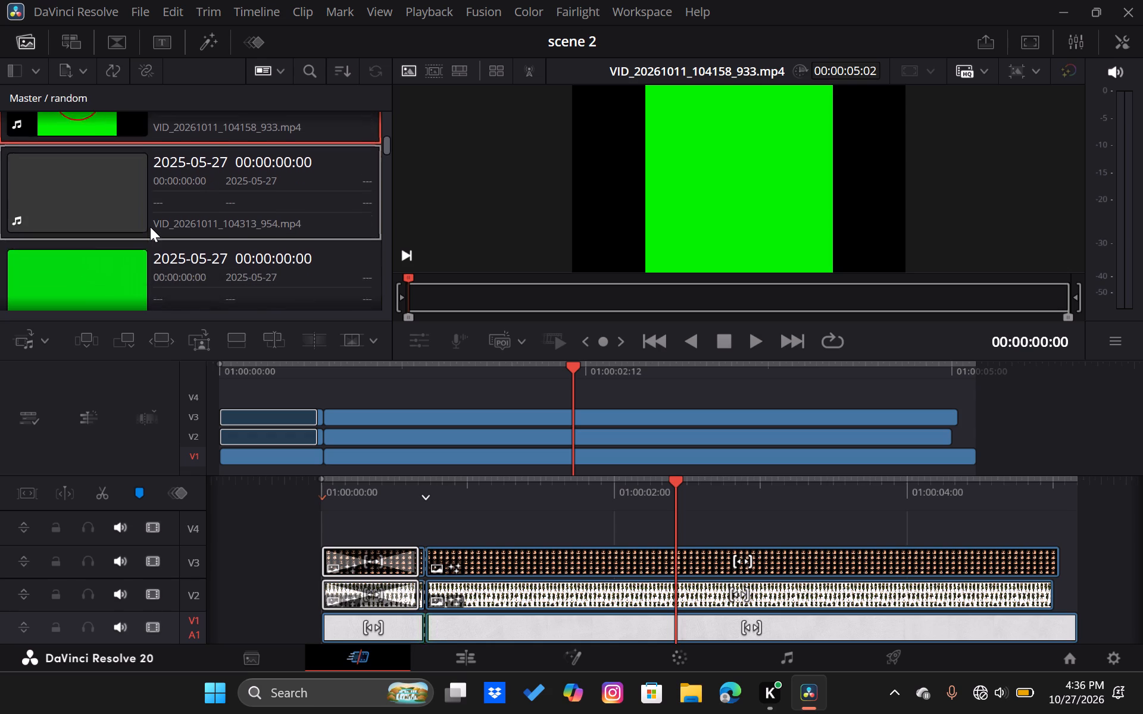
{"action": "scroll", "coordinate": [150, 227], "scroll_direction": "down", "scroll_amount": 1}
{"action": "scroll", "coordinate": [101, 265], "scroll_direction": "down", "scroll_amount": 1}
{"action": "scroll", "coordinate": [43, 273], "scroll_direction": "down", "scroll_amount": 1}
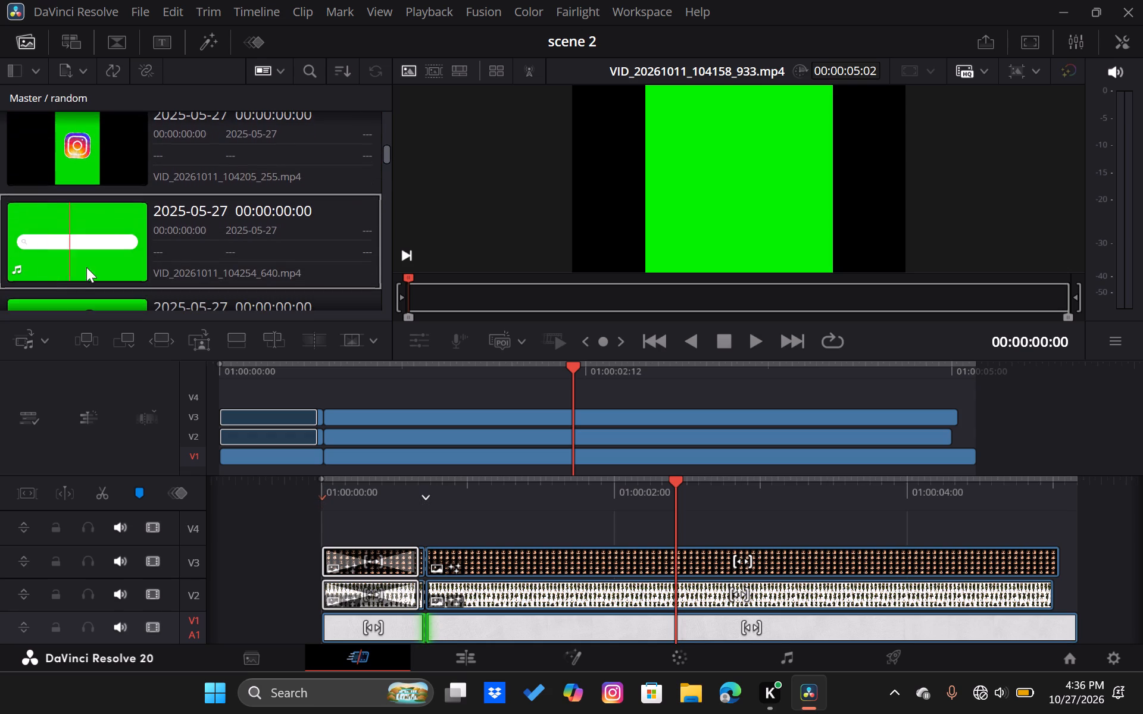
{"action": "scroll", "coordinate": [107, 265], "scroll_direction": "down", "scroll_amount": 1}
{"action": "scroll", "coordinate": [32, 277], "scroll_direction": "down", "scroll_amount": 1}
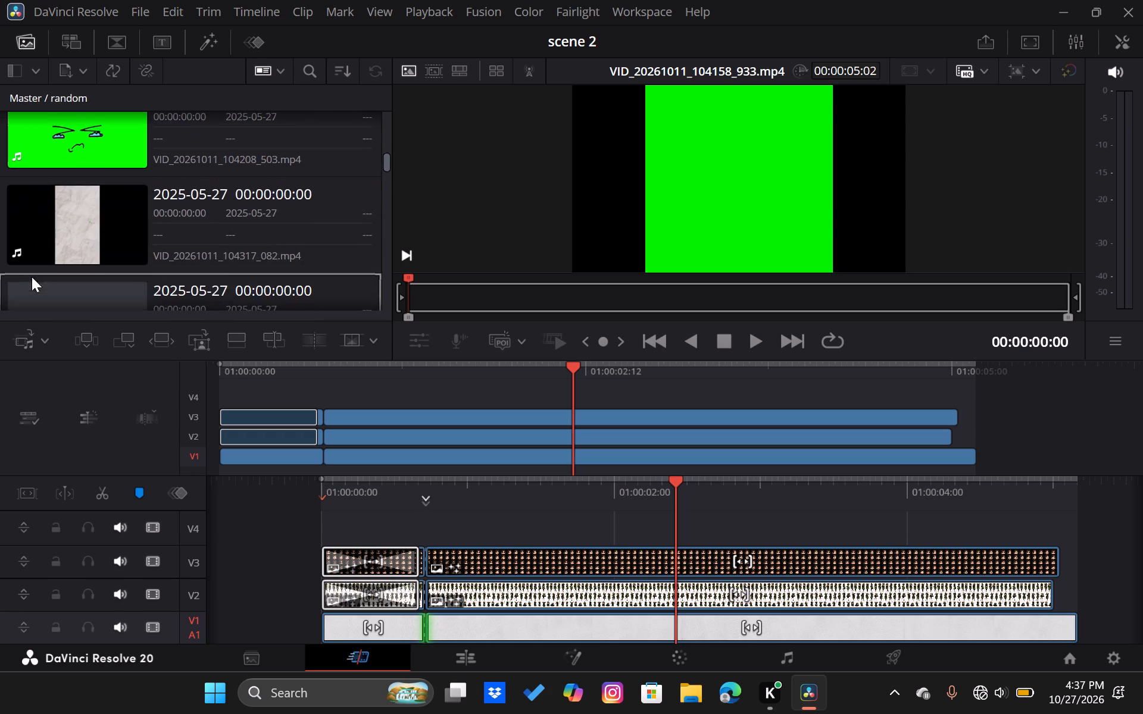
{"action": "scroll", "coordinate": [32, 277], "scroll_direction": "down", "scroll_amount": 2}
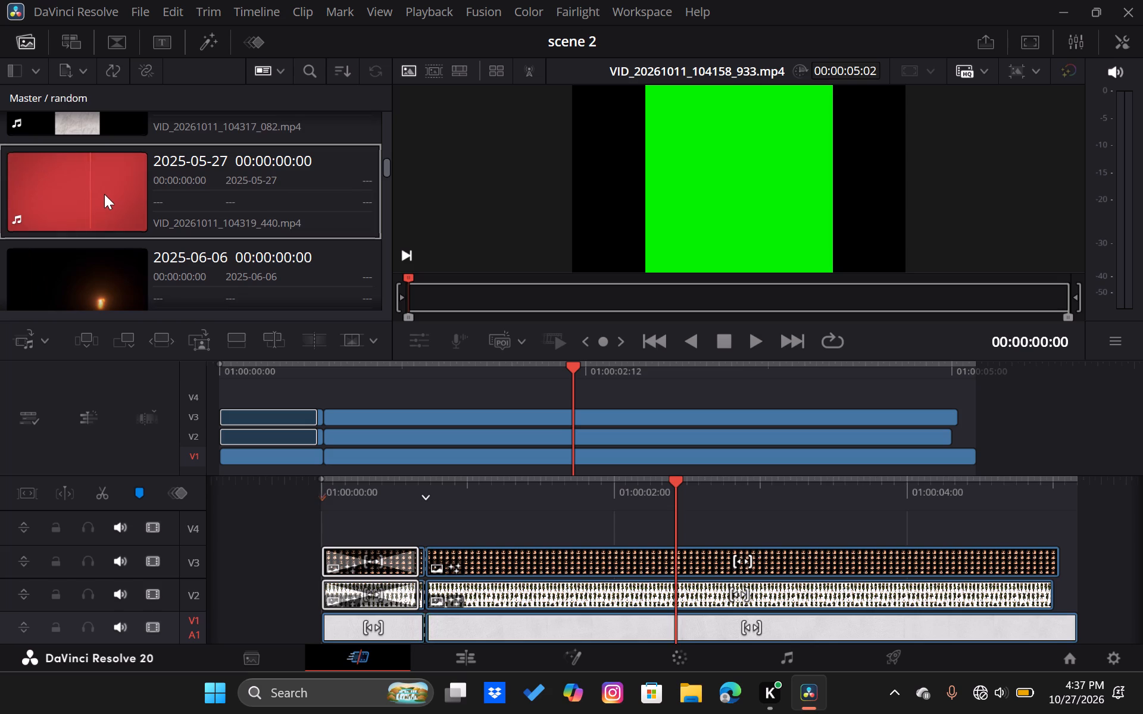
{"action": "scroll", "coordinate": [117, 195], "scroll_direction": "down", "scroll_amount": 1}
{"action": "scroll", "coordinate": [21, 205], "scroll_direction": "down", "scroll_amount": 1}
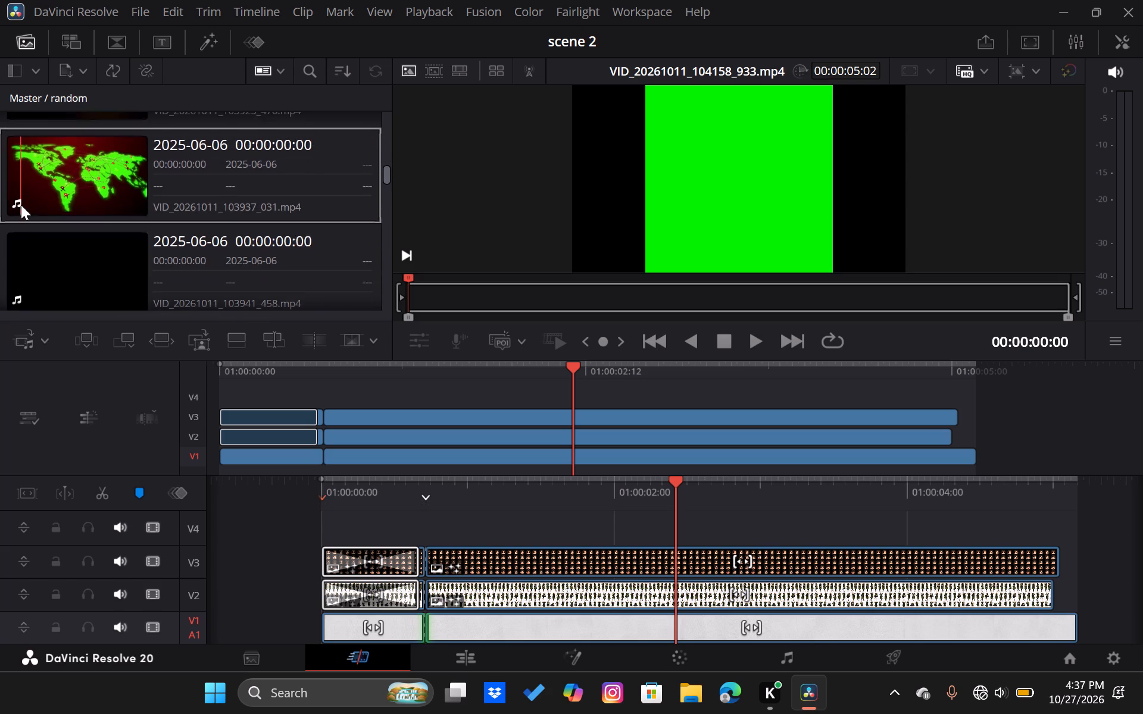
{"action": "scroll", "coordinate": [21, 205], "scroll_direction": "down", "scroll_amount": 1}
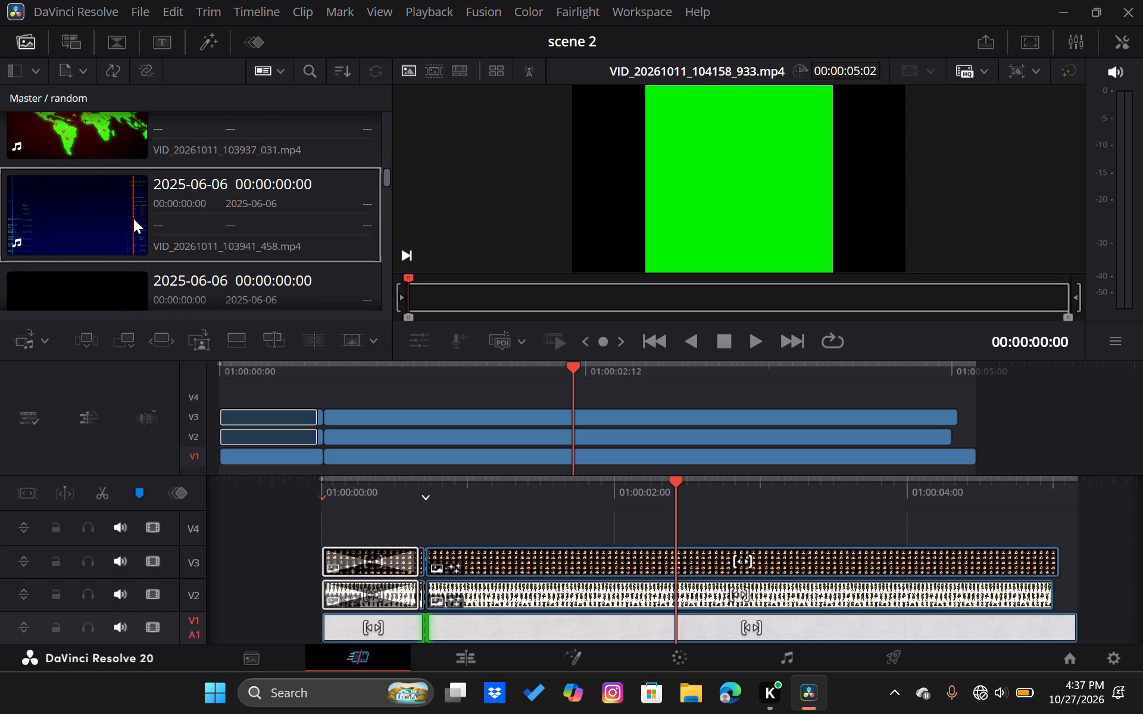
{"action": "scroll", "coordinate": [102, 231], "scroll_direction": "down", "scroll_amount": 1}
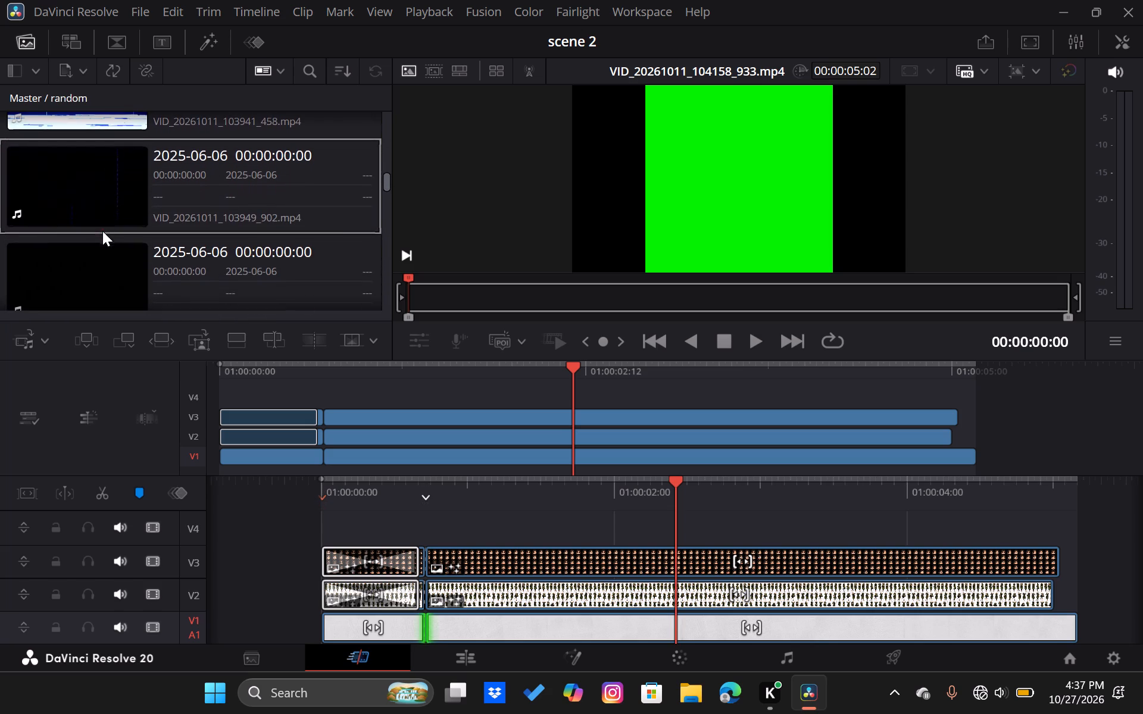
{"action": "scroll", "coordinate": [123, 200], "scroll_direction": "down", "scroll_amount": 1}
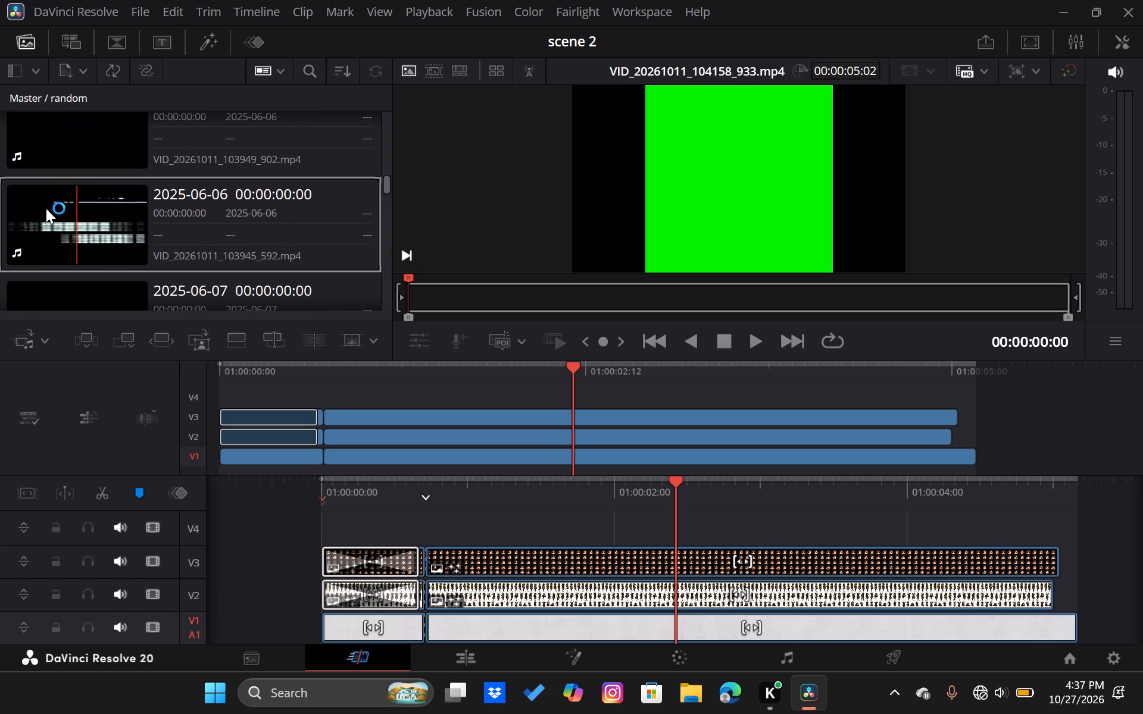
{"action": "scroll", "coordinate": [117, 206], "scroll_direction": "down", "scroll_amount": 1}
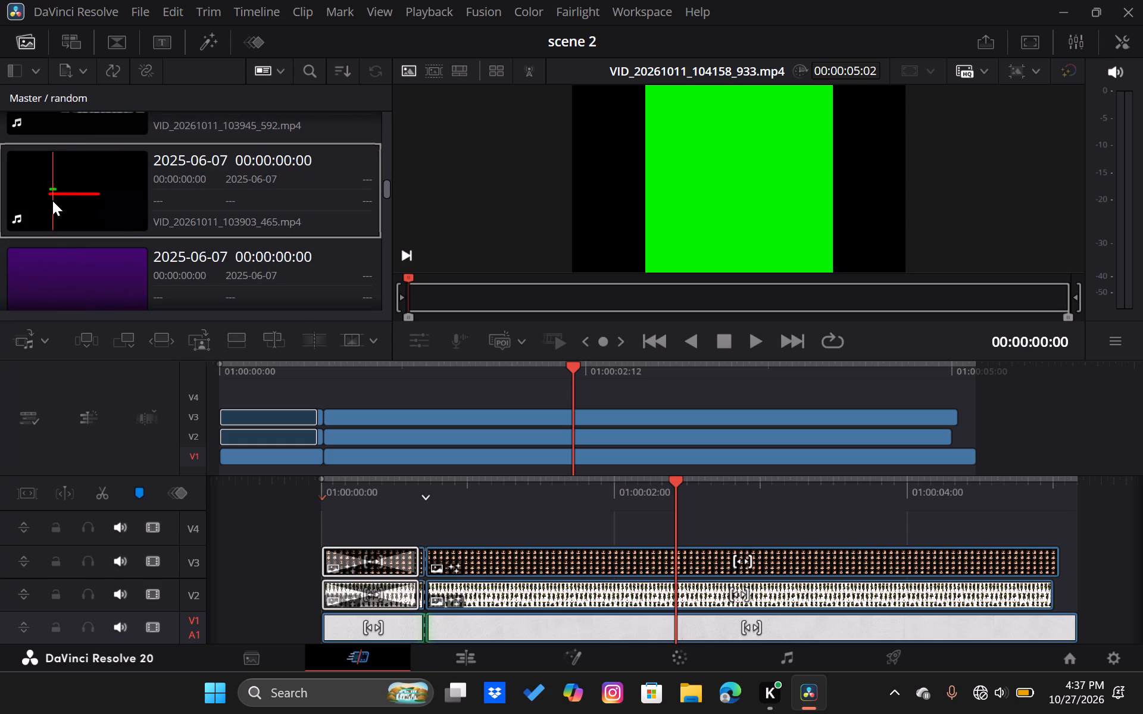
{"action": "scroll", "coordinate": [110, 196], "scroll_direction": "down", "scroll_amount": 1}
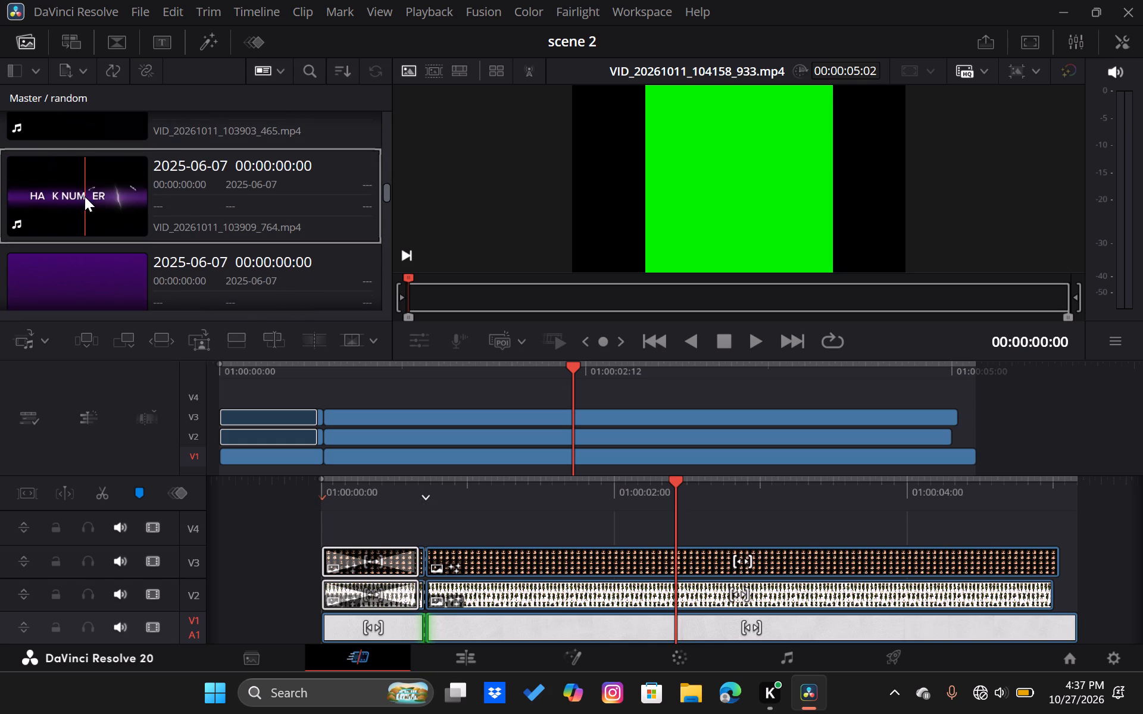
{"action": "scroll", "coordinate": [85, 196], "scroll_direction": "down", "scroll_amount": 2}
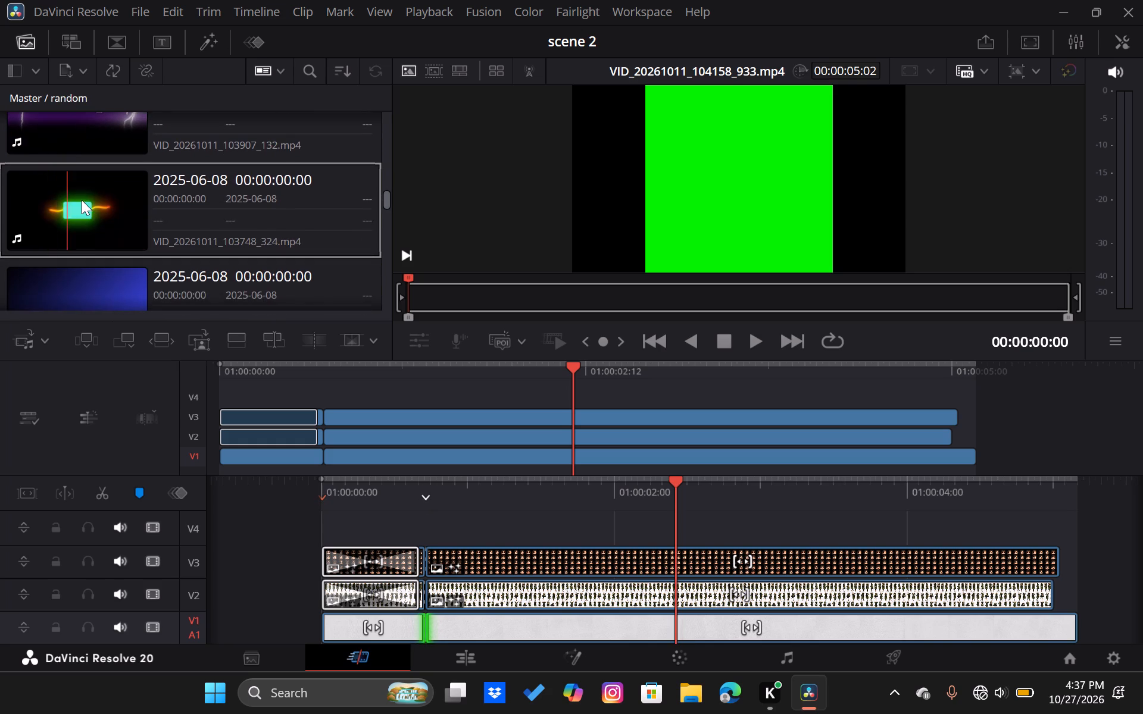
{"action": "scroll", "coordinate": [99, 200], "scroll_direction": "down", "scroll_amount": 1}
{"action": "scroll", "coordinate": [48, 205], "scroll_direction": "down", "scroll_amount": 1}
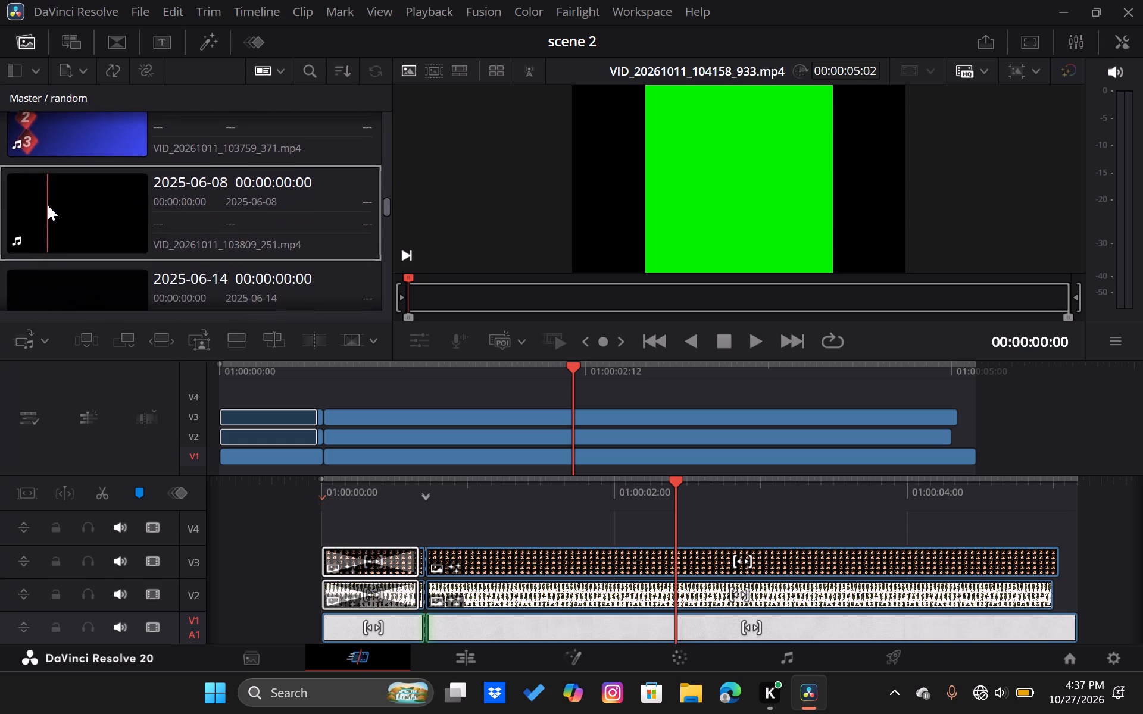
{"action": "scroll", "coordinate": [48, 205], "scroll_direction": "down", "scroll_amount": 1}
{"action": "scroll", "coordinate": [111, 214], "scroll_direction": "down", "scroll_amount": 1}
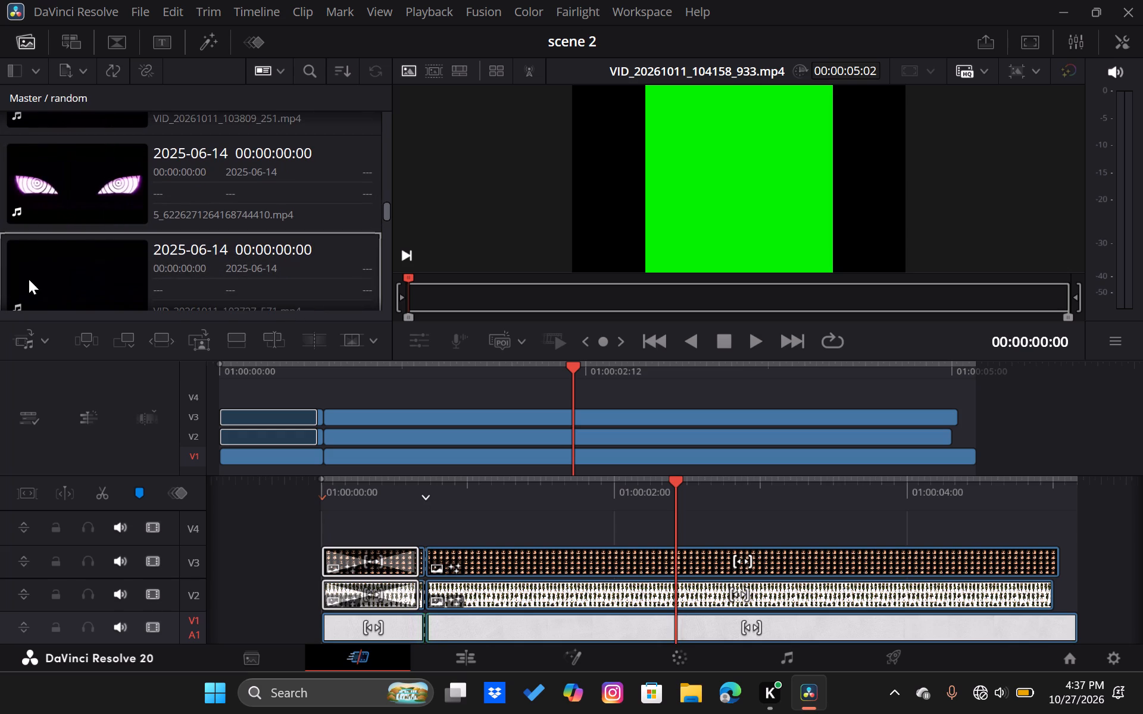
{"action": "scroll", "coordinate": [90, 284], "scroll_direction": "down", "scroll_amount": 1}
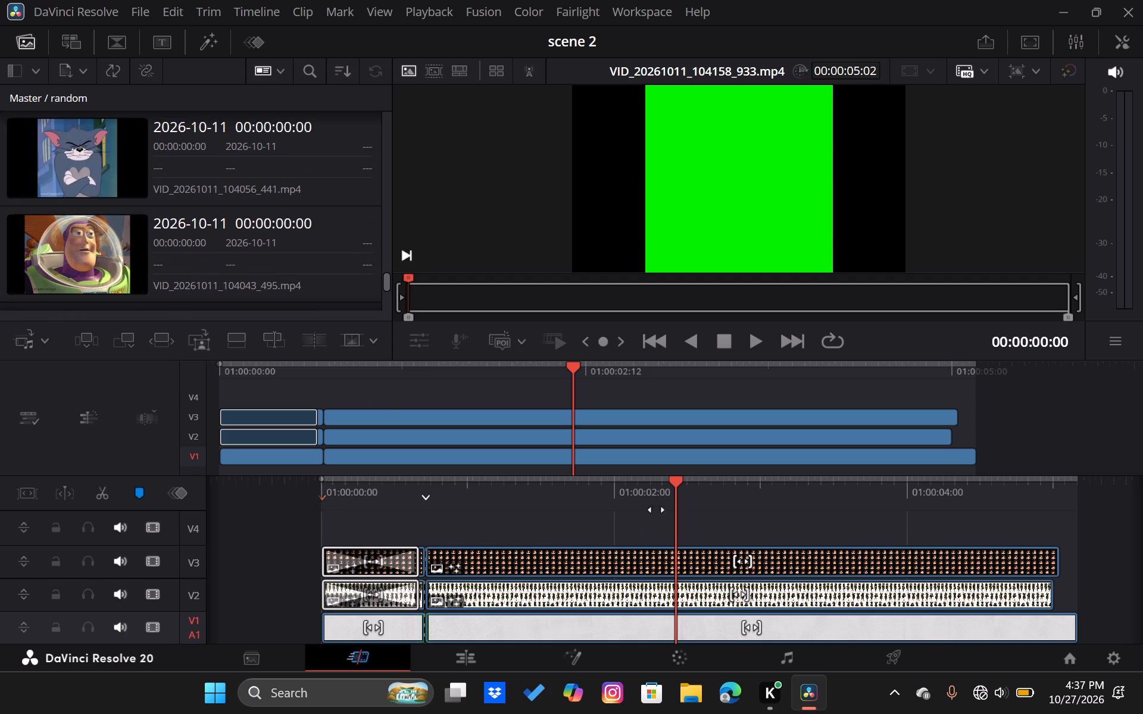
Play and scrub through the opening seconds of the timeline to review the background zoom behind the pointing character.
{"action": "left_click_drag", "start_coordinate": [676, 486], "coordinate": [888, 503]}
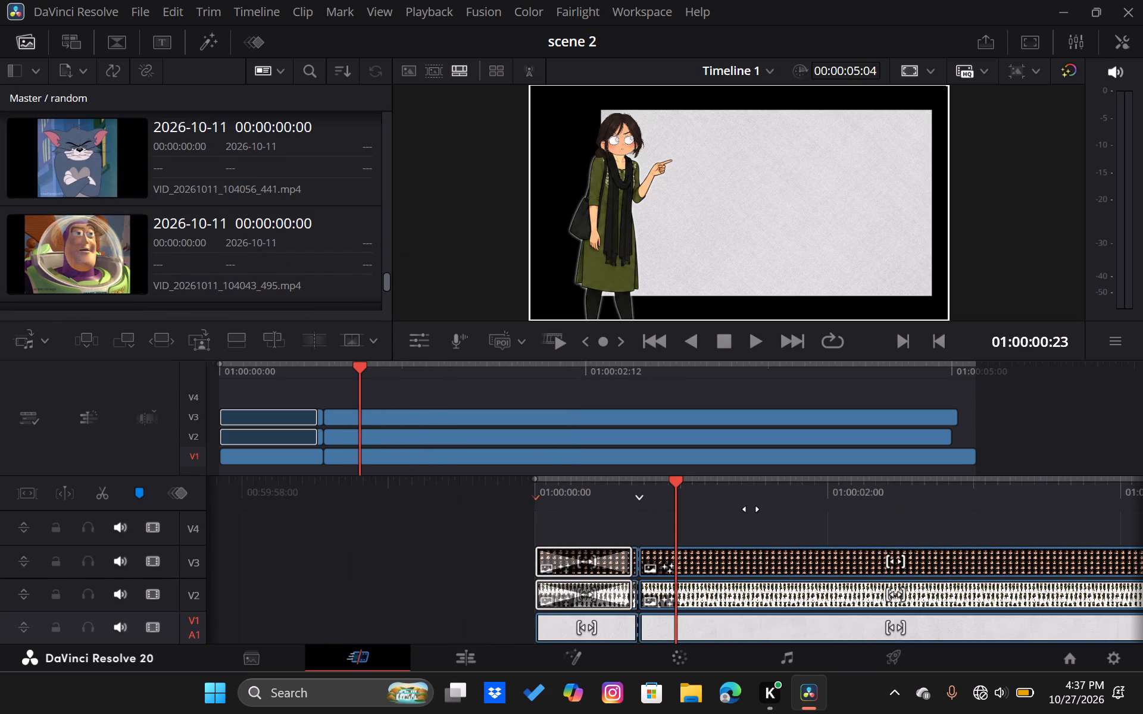
{"action": "left_click_drag", "start_coordinate": [736, 510], "coordinate": [964, 530]}
{"action": "key", "text": "space"}
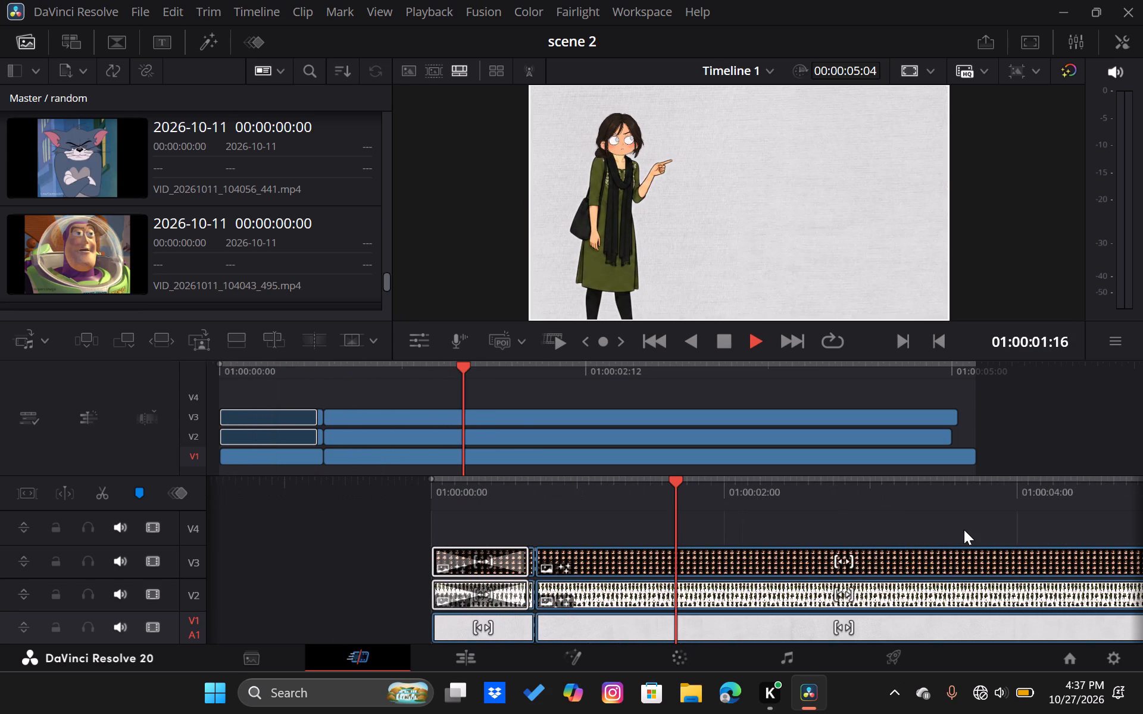
{"action": "key", "text": "space"}
{"action": "key", "text": "space"}
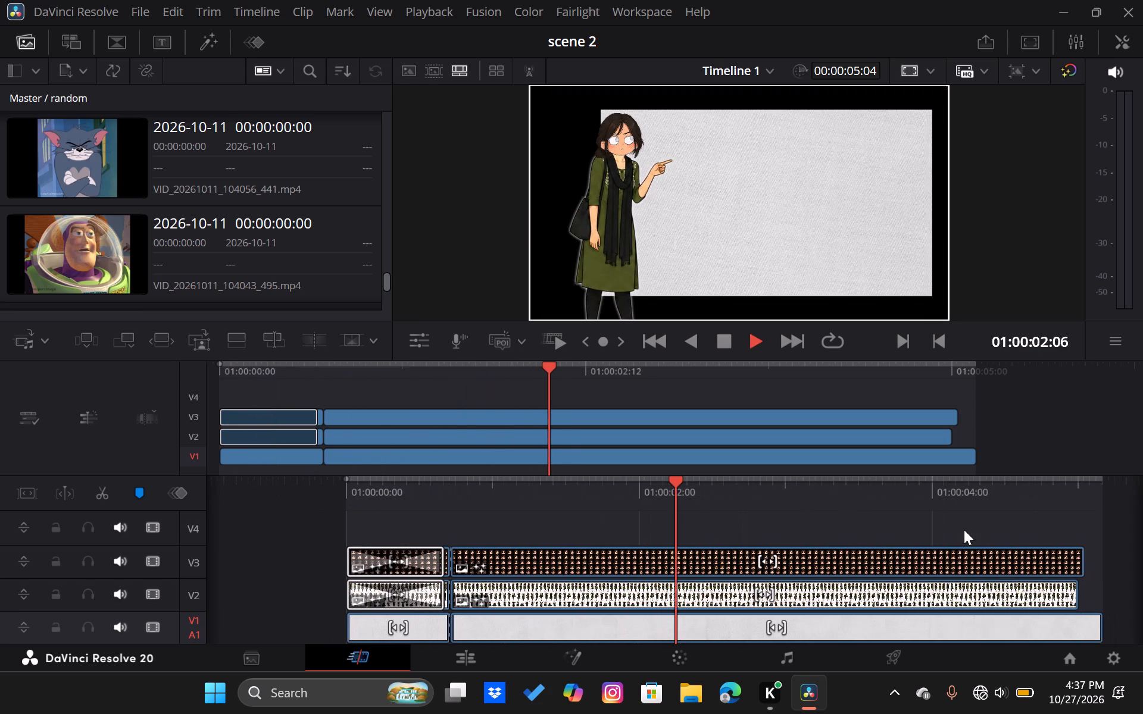
{"action": "key", "text": "space"}
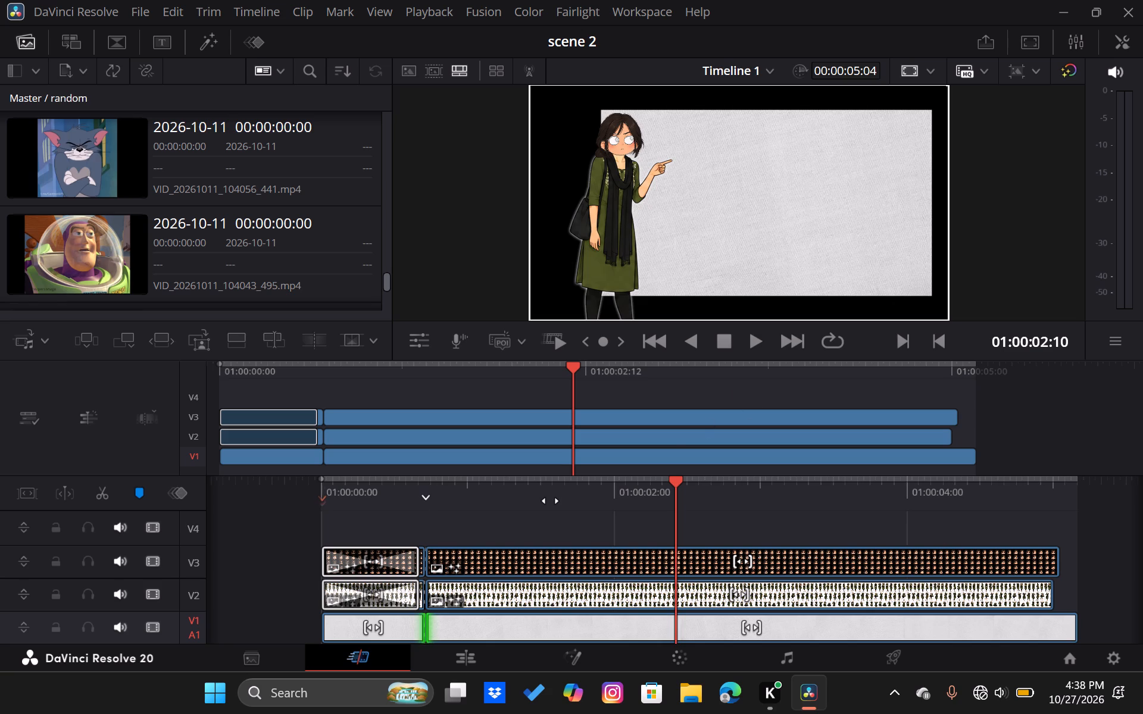
{"action": "scroll", "coordinate": [549, 500], "scroll_direction": "right", "scroll_amount": 4}
{"action": "scroll", "coordinate": [549, 500], "scroll_direction": "left", "scroll_amount": 2}
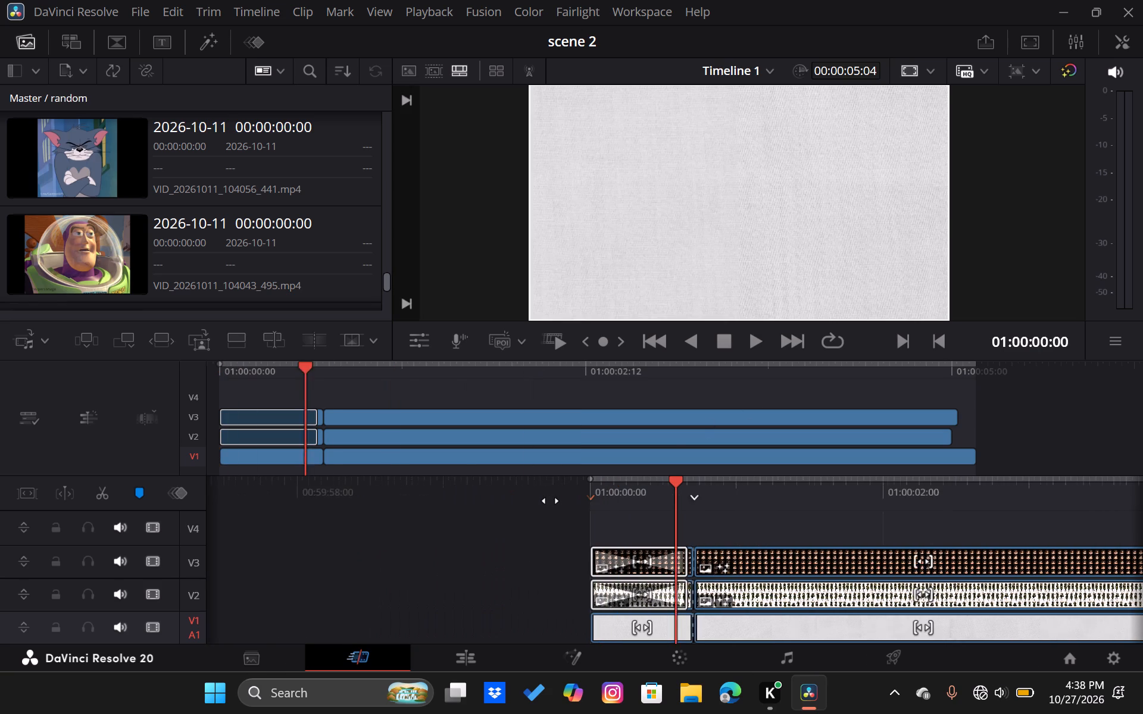
{"action": "scroll", "coordinate": [549, 500], "scroll_direction": "left", "scroll_amount": 3}
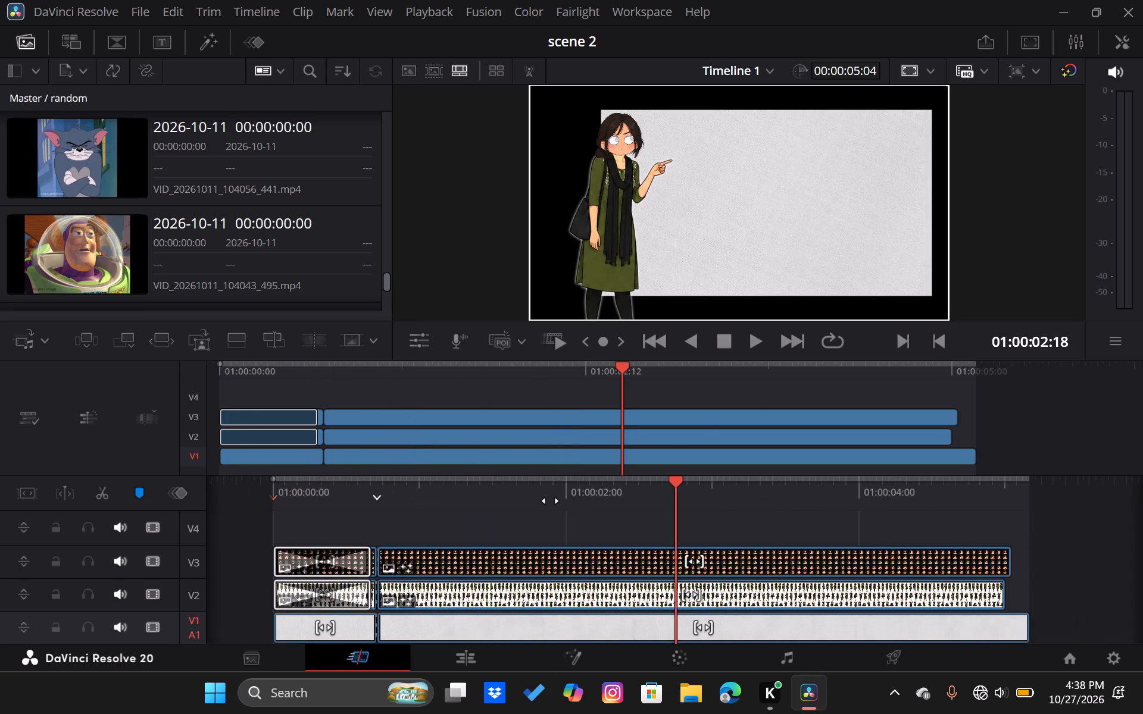
{"action": "scroll", "coordinate": [549, 500], "scroll_direction": "right", "scroll_amount": 3}
Undo the random bin's import and creation, and the recent cuts to the V1, V2 and V3 clips.
{"action": "left_click", "coordinate": [795, 628]}
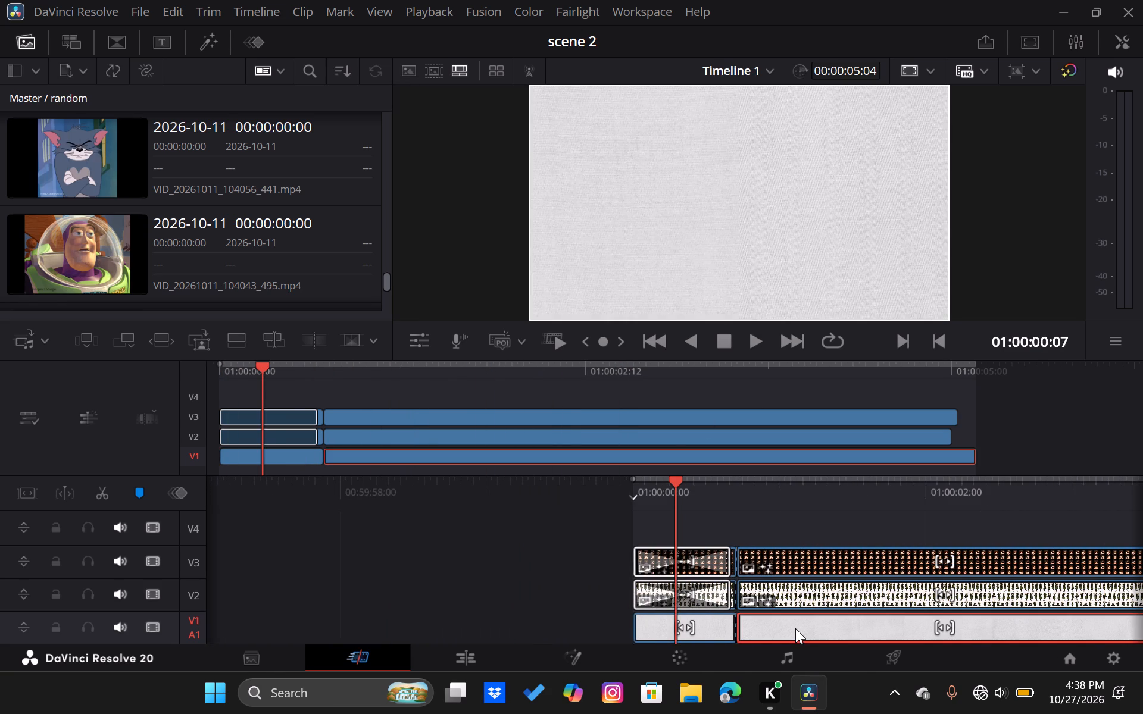
{"action": "key", "text": "ctrl+z"}
{"action": "key", "text": "ctrl+z"}
{"action": "key", "text": "ctrl+z"}
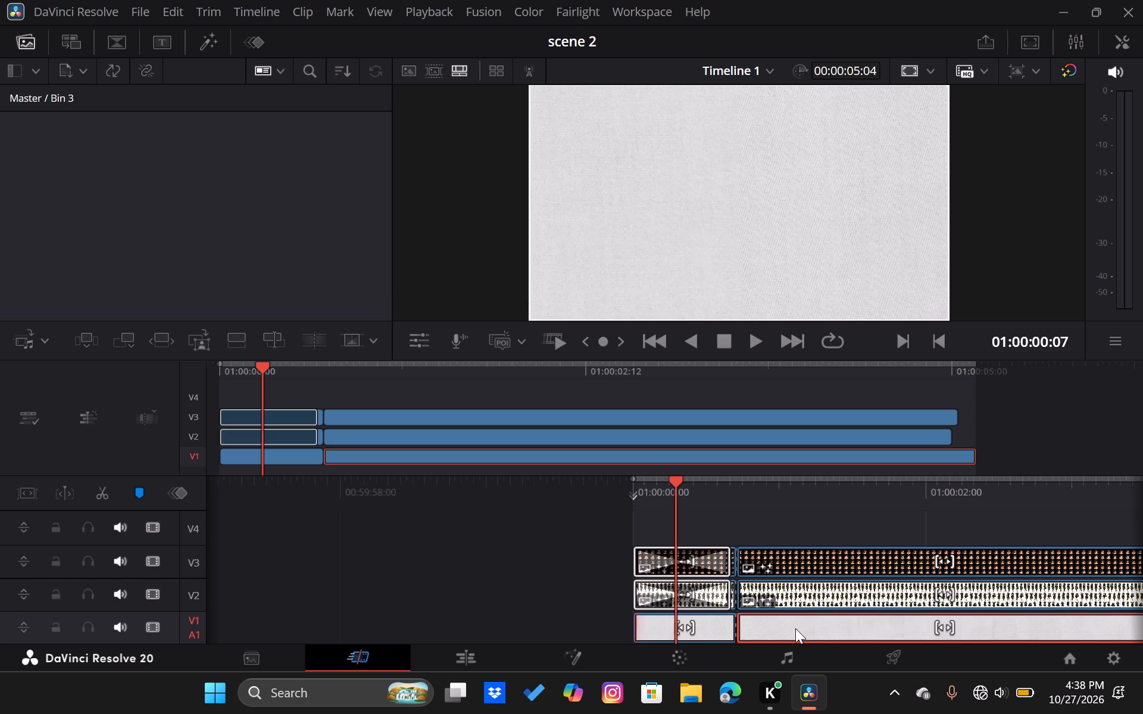
{"action": "key", "text": "ctrl+z"}
{"action": "key", "text": "ctrl+z"}
{"action": "key", "text": "ctrl+z"}
{"action": "left_click", "coordinate": [795, 628], "text": "ctrl"}
{"action": "key", "text": "ctrl+z"}
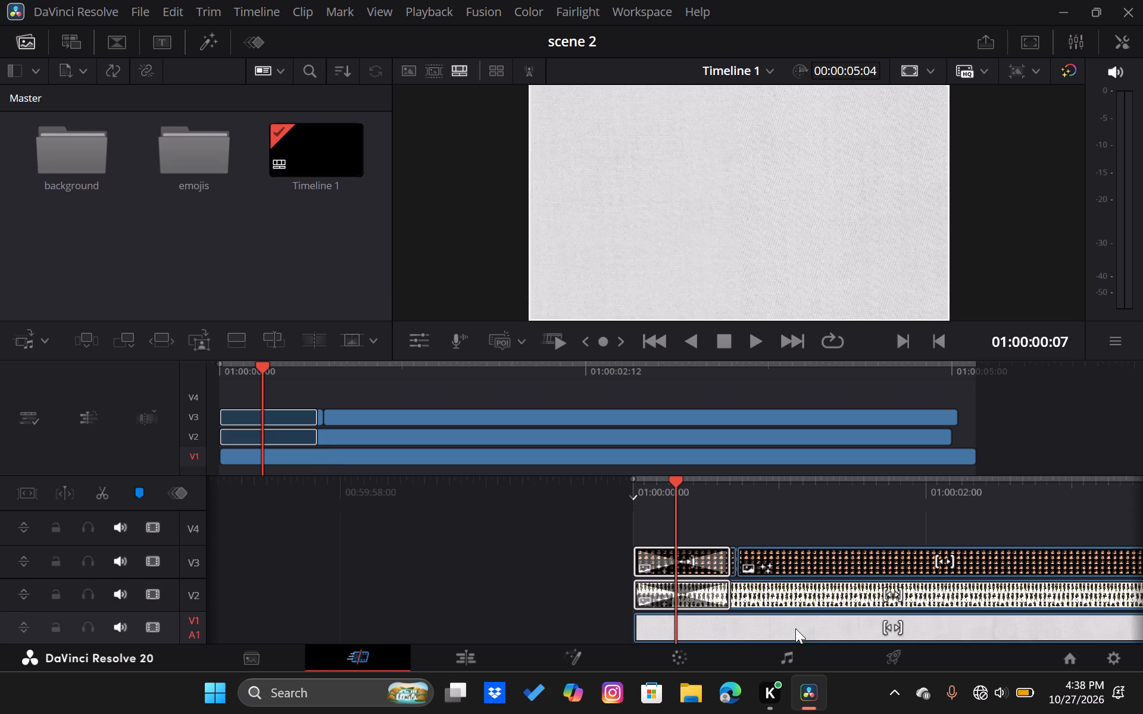
{"action": "key", "text": "ctrl+z"}
Open the Inspector settings for the paper background clip on V1.
{"action": "scroll", "coordinate": [795, 628], "scroll_direction": "left", "scroll_amount": 2}
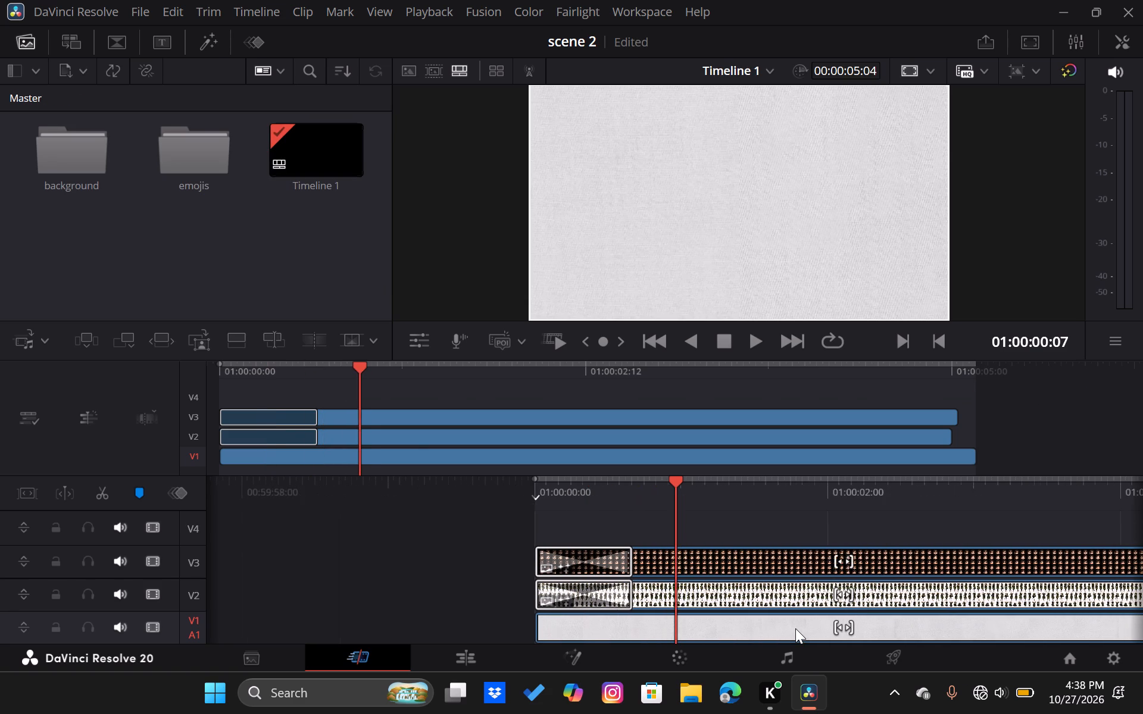
{"action": "scroll", "coordinate": [795, 628], "scroll_direction": "left", "scroll_amount": 1}
{"action": "left_click", "coordinate": [725, 515]}
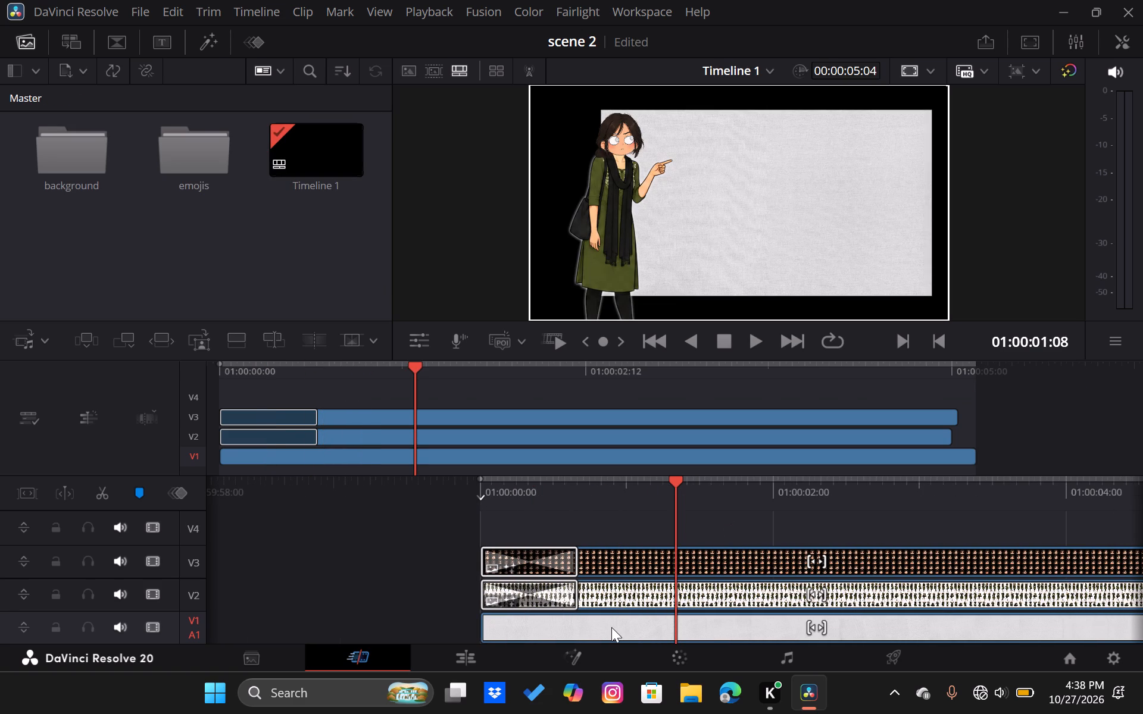
{"action": "left_click", "coordinate": [611, 627]}
{"action": "left_click_drag", "start_coordinate": [598, 493], "coordinate": [723, 503]}
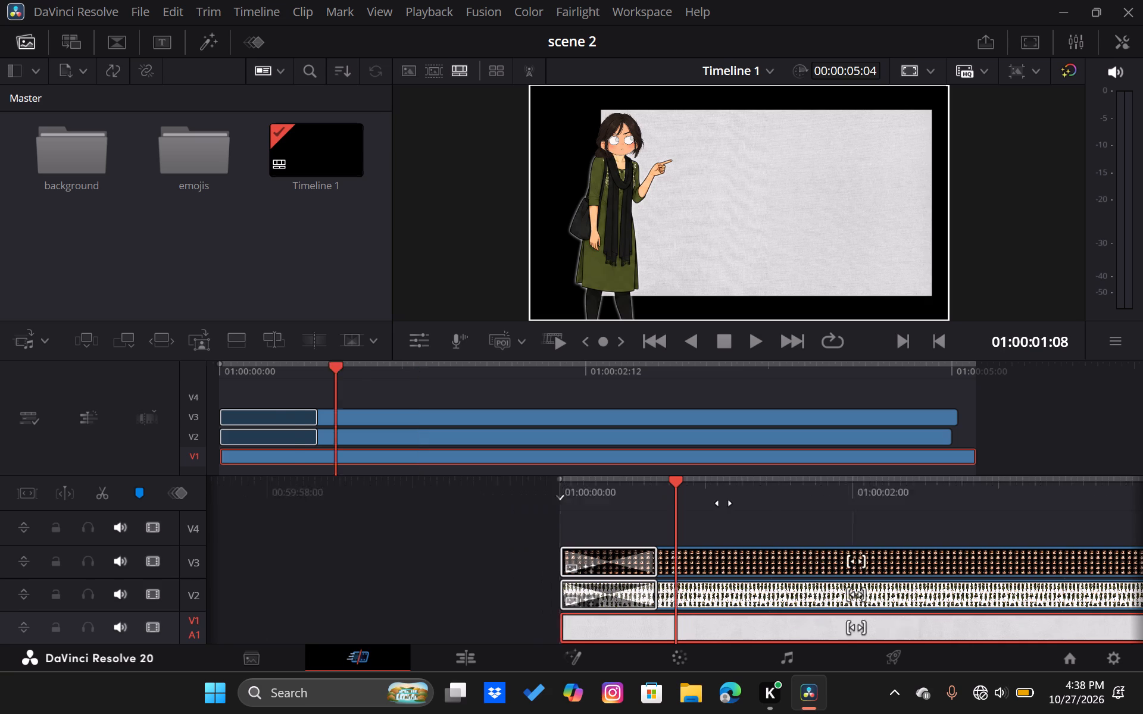
{"action": "left_click_drag", "start_coordinate": [723, 503], "coordinate": [743, 506]}
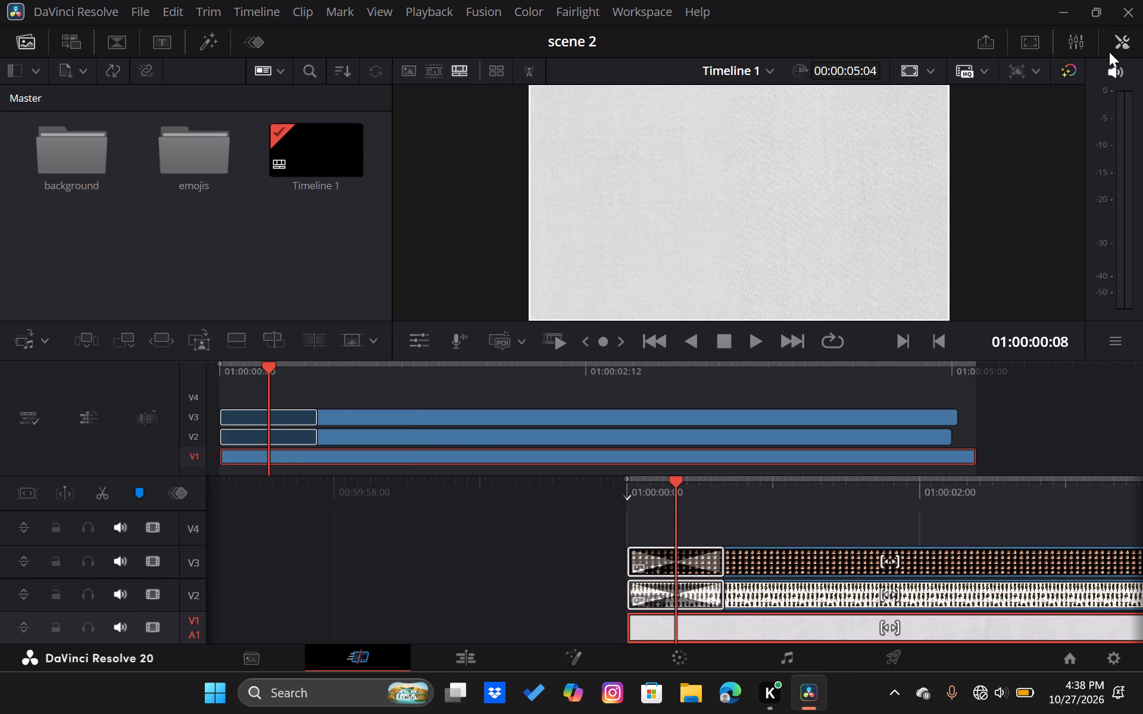
{"action": "left_click", "coordinate": [1109, 52]}
Step through the background clip's zoom-out and delete its Transform keyframe at 01:00:00:21.
{"action": "key", "text": "space"}
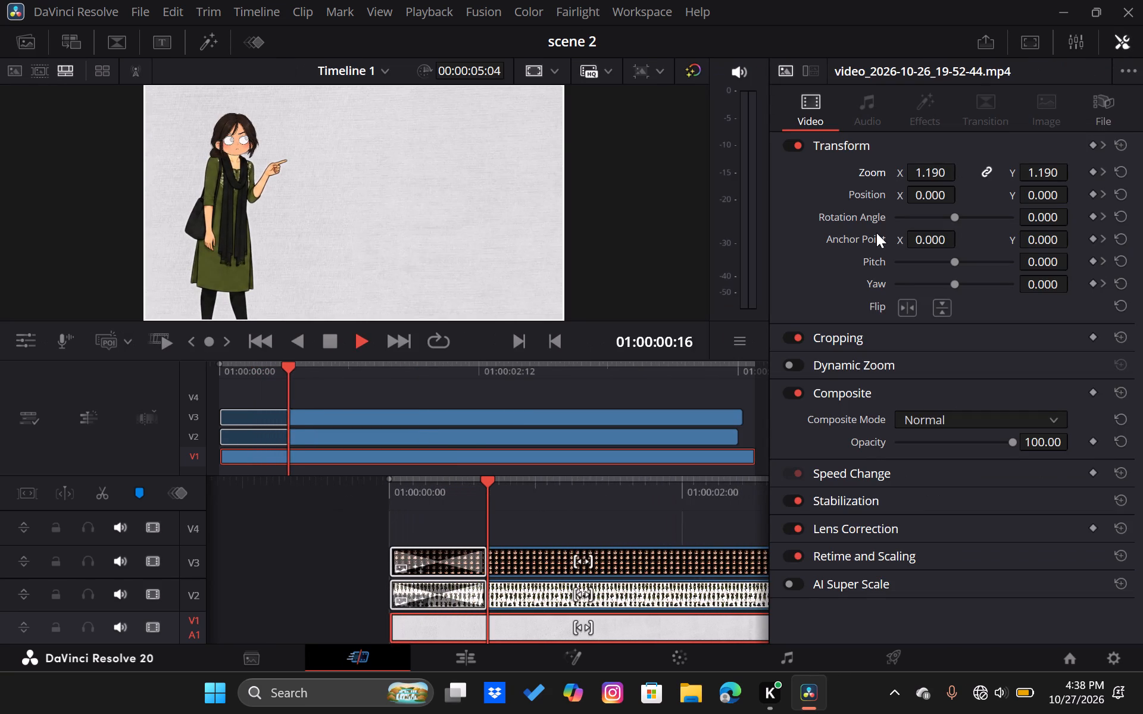
{"action": "key", "text": "space"}
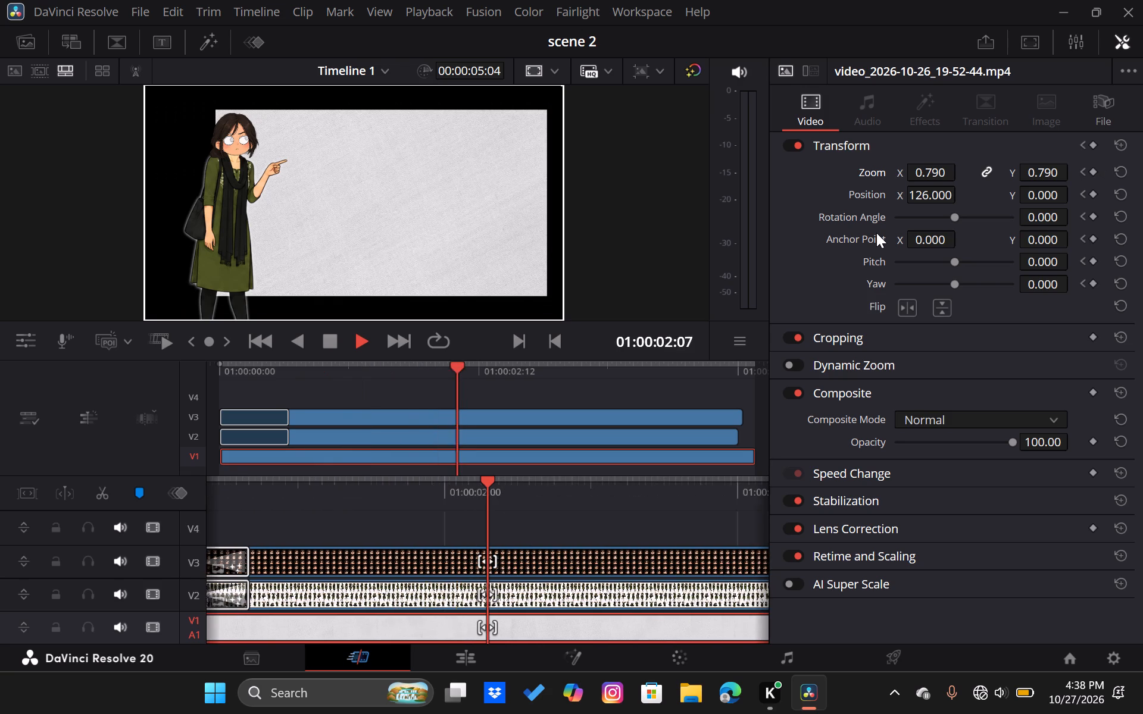
{"action": "scroll", "coordinate": [876, 233], "scroll_direction": "right", "scroll_amount": 1}
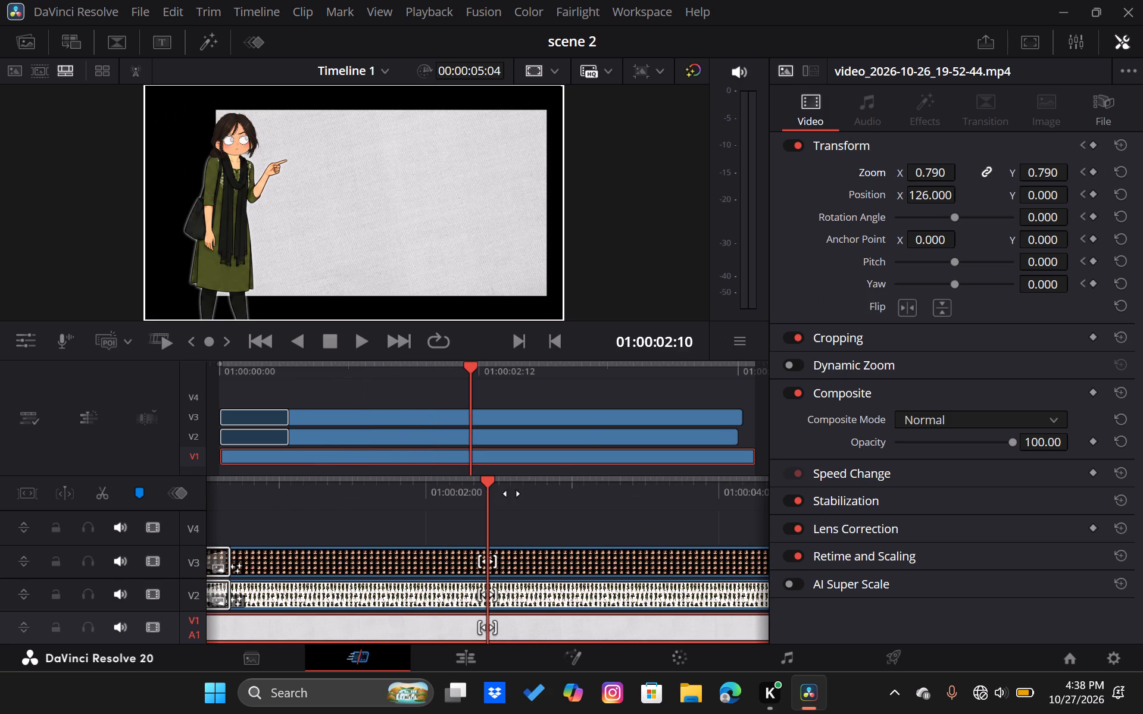
{"action": "scroll", "coordinate": [511, 493], "scroll_direction": "right", "scroll_amount": 3}
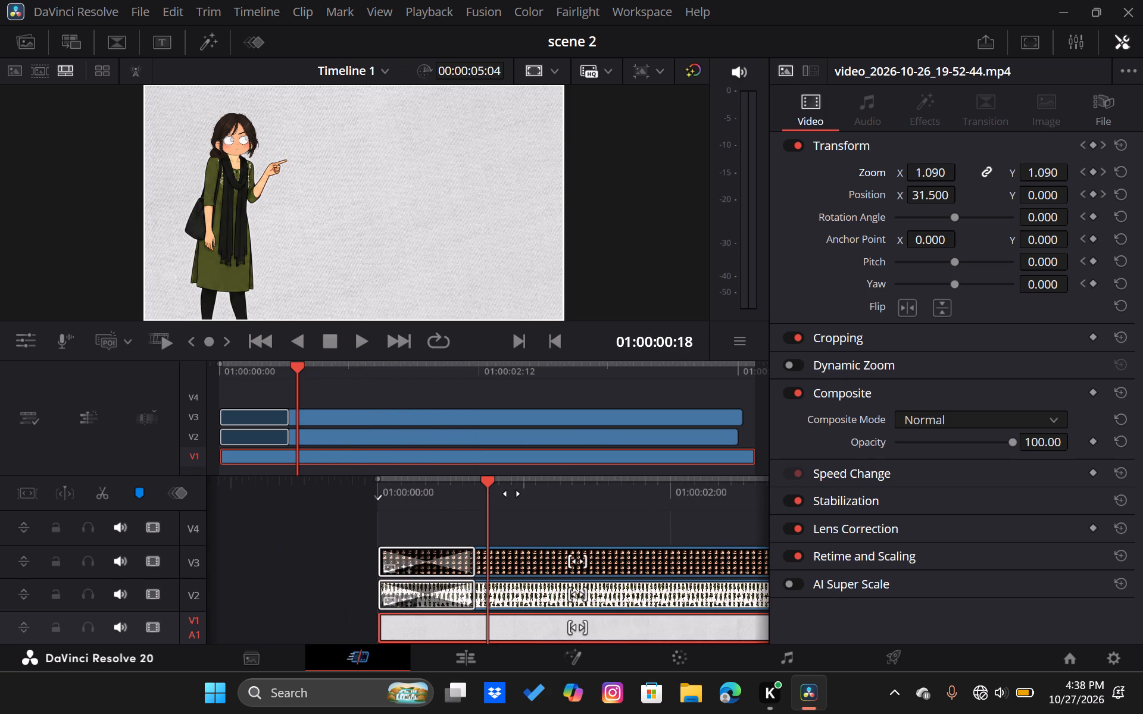
{"action": "key", "text": "Left"}
{"action": "key", "text": "Left"}
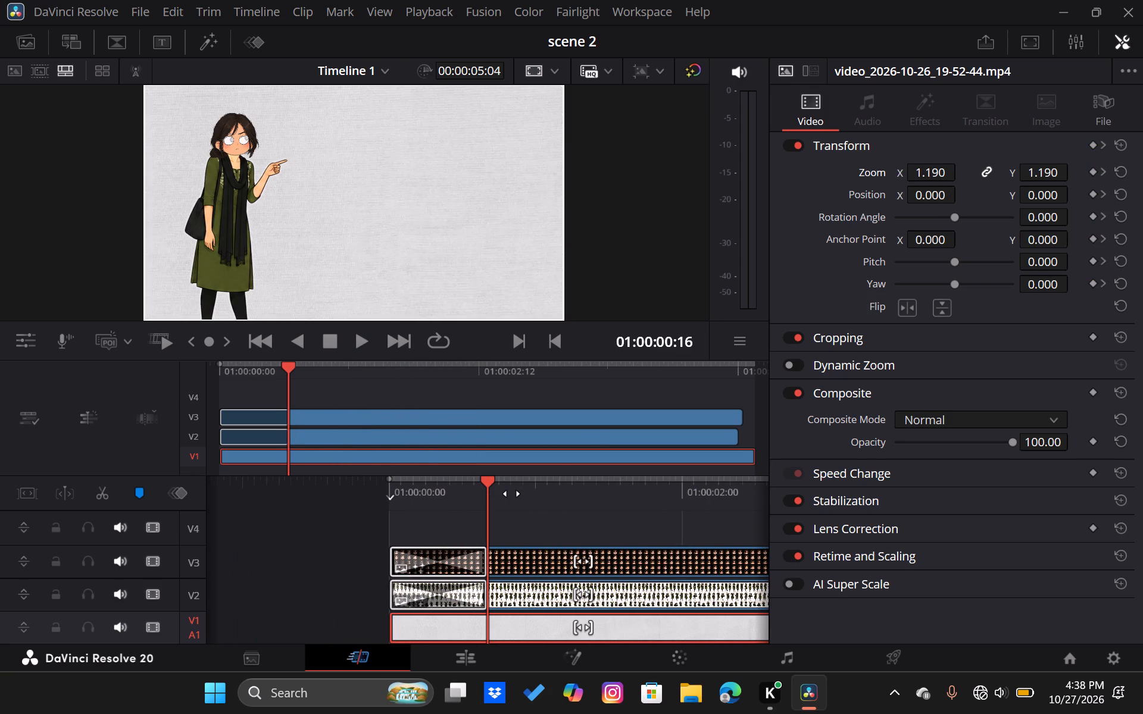
{"action": "key", "text": "Right"}
{"action": "key", "text": "Right"}
{"action": "key", "text": "Right"}
{"action": "key", "text": "Right"}
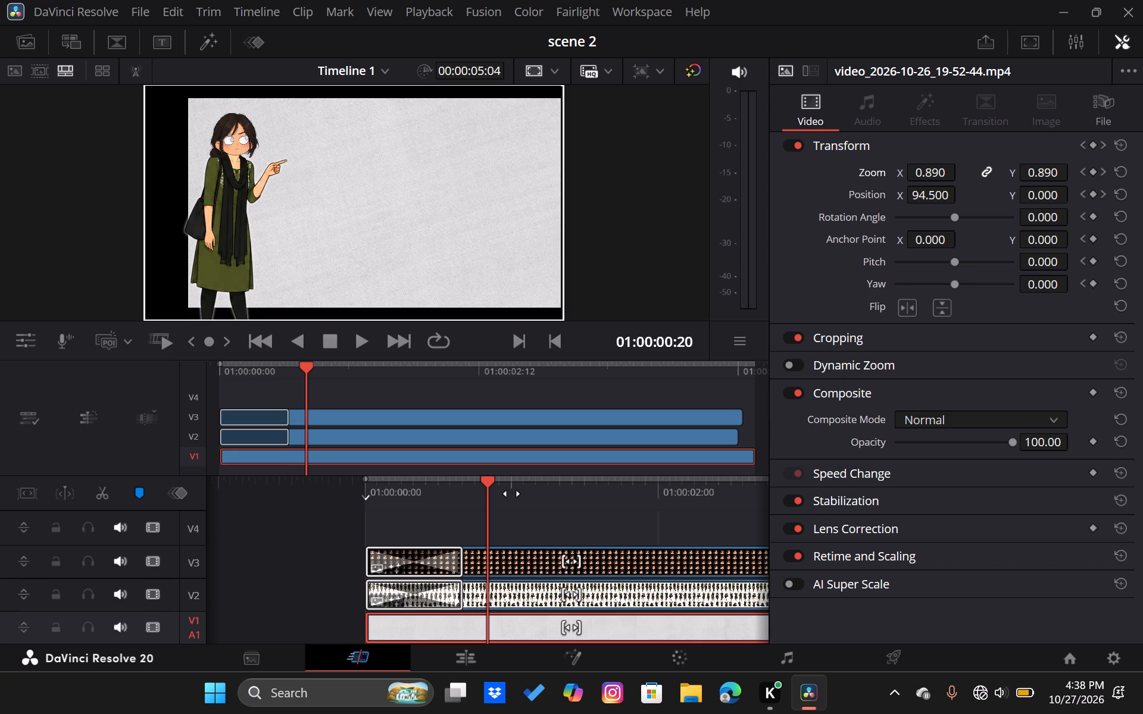
{"action": "key", "text": "Right"}
{"action": "key", "text": "Right"}
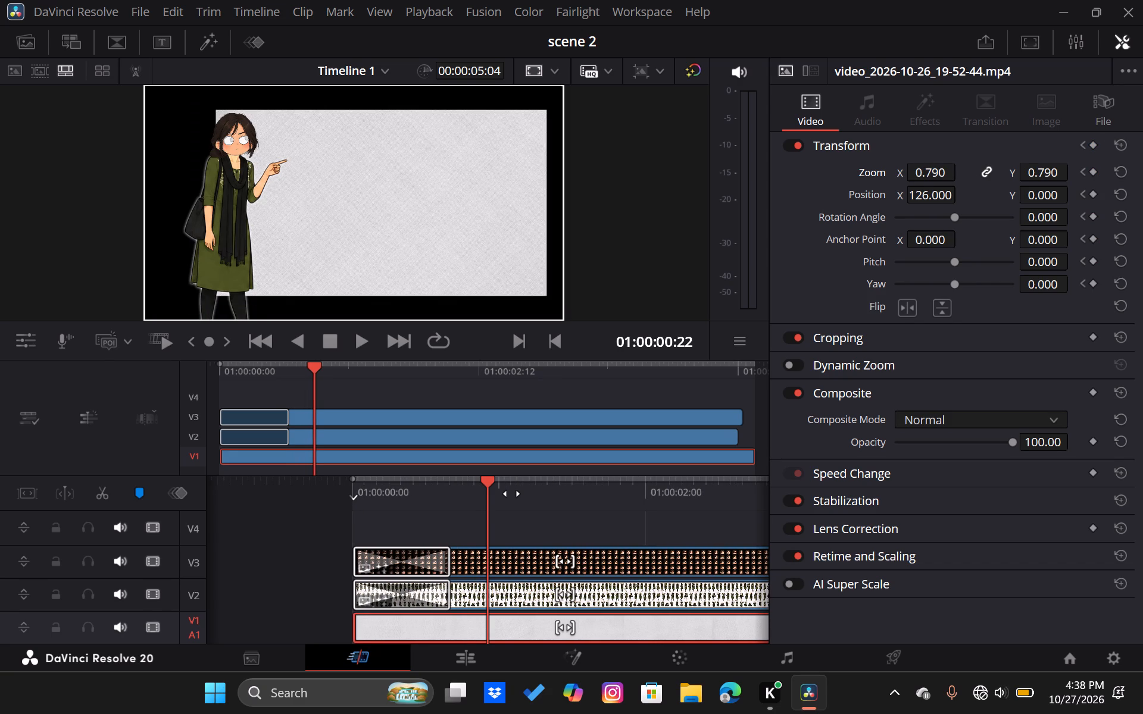
{"action": "key", "text": "Left"}
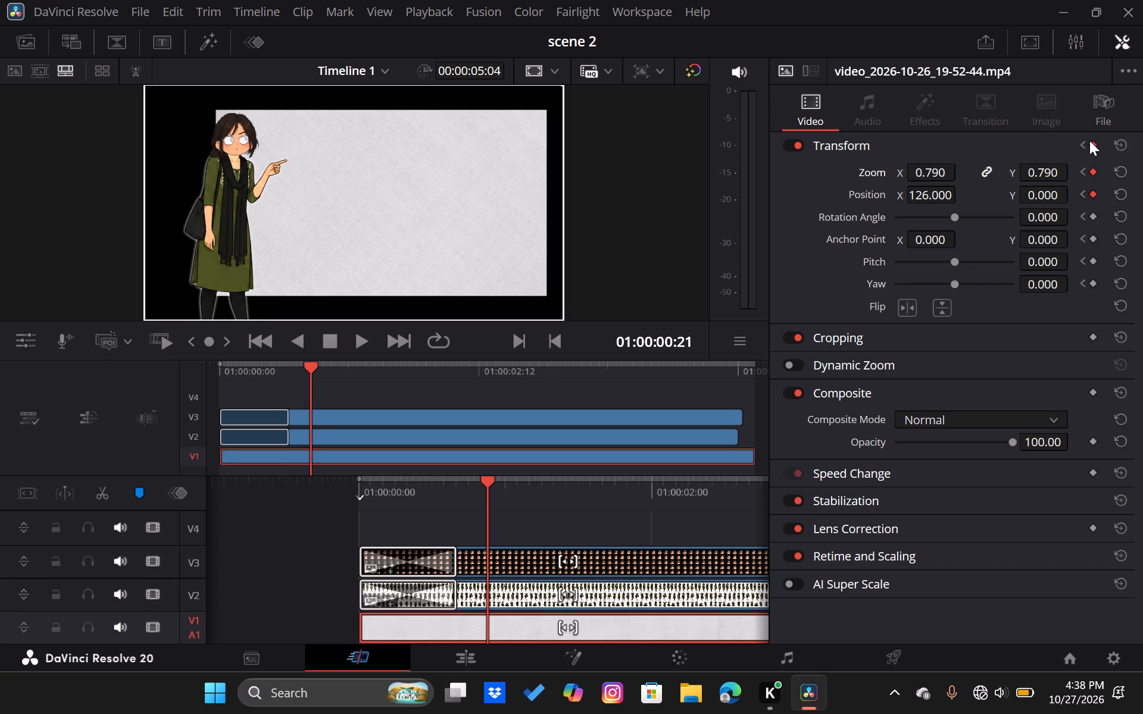
{"action": "left_click", "coordinate": [1089, 147]}
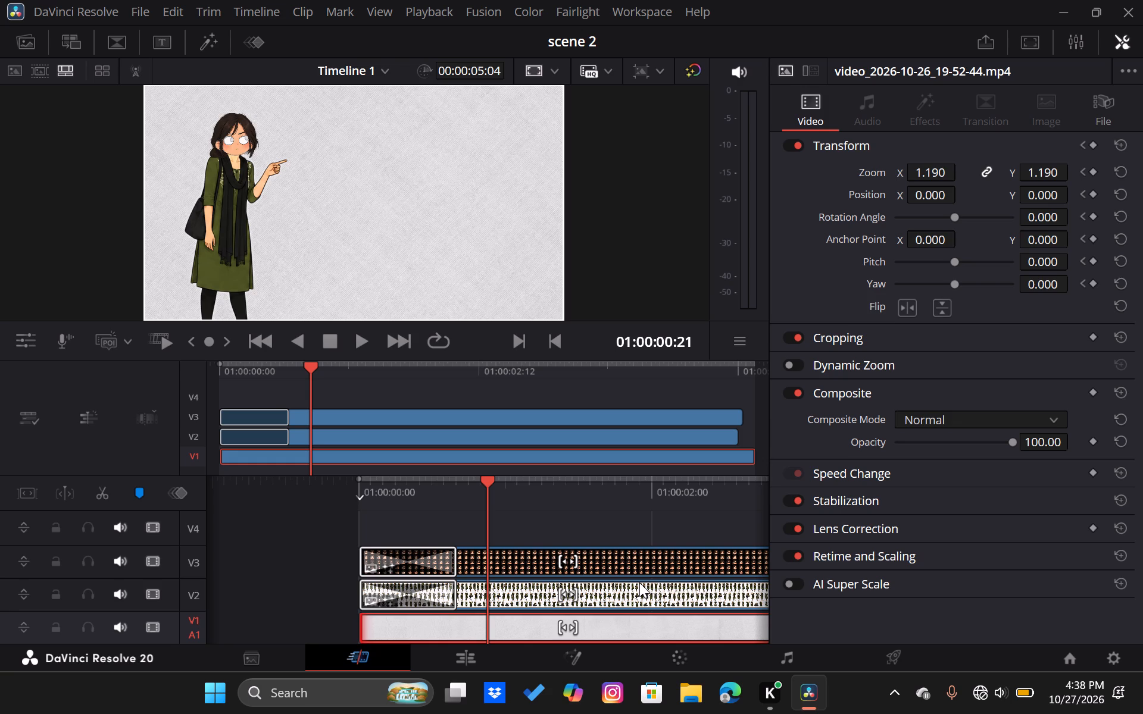
Keyframe the background clip's Zoom X and Y to 0.700 at 01:00:00:20.
{"action": "key", "text": "Left"}
{"action": "key", "text": "Left"}
{"action": "key", "text": "Left"}
{"action": "key", "text": "Left"}
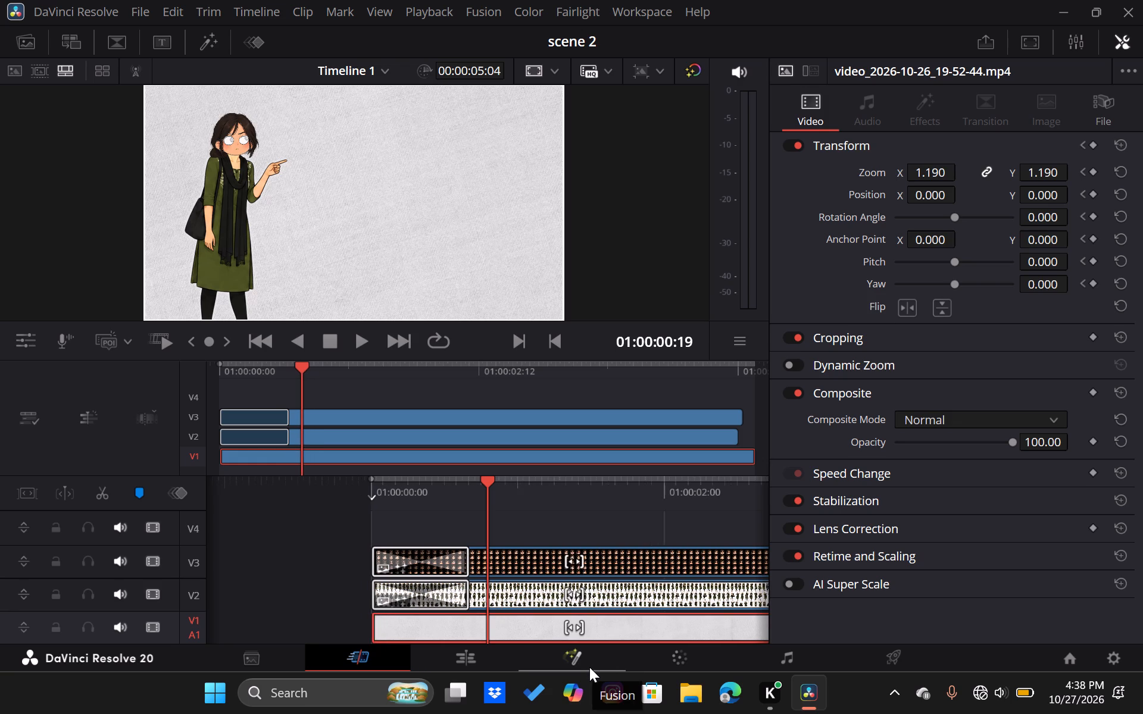
{"action": "key", "text": "Left"}
{"action": "key", "text": "Left"}
{"action": "key", "text": "Right"}
{"action": "key", "text": "Right"}
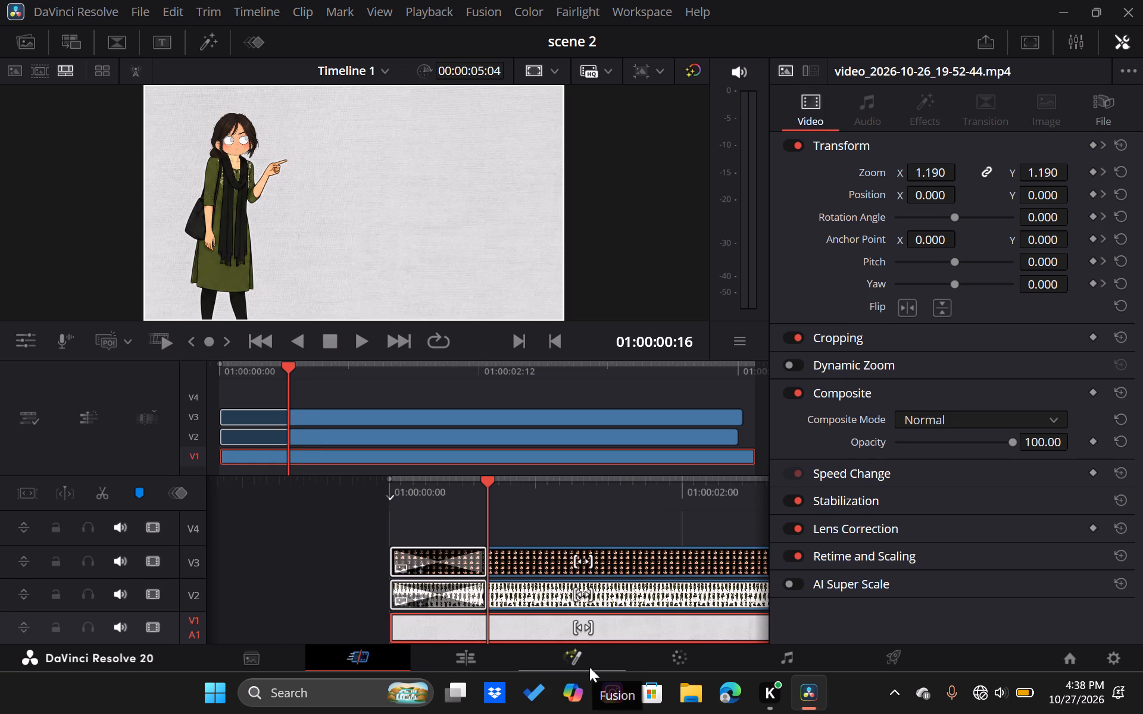
{"action": "key", "text": "Right"}
{"action": "key", "text": "Right"}
{"action": "key", "text": "Right"}
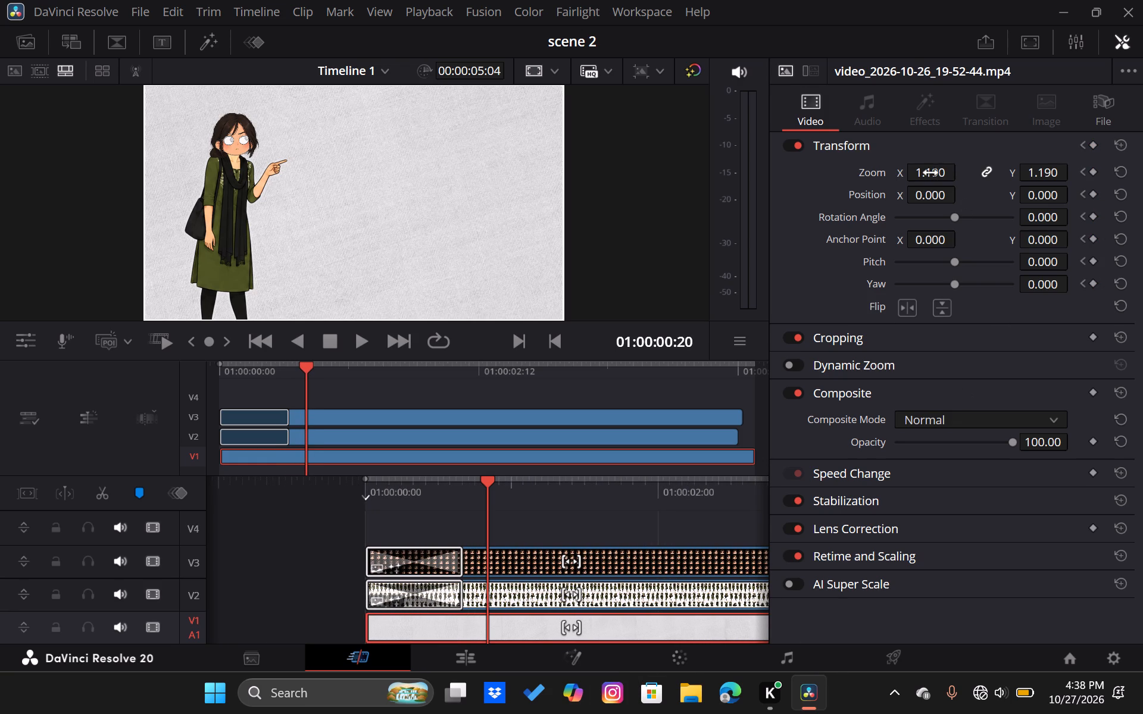
{"action": "left_click_drag", "start_coordinate": [930, 173], "coordinate": [895, 186]}
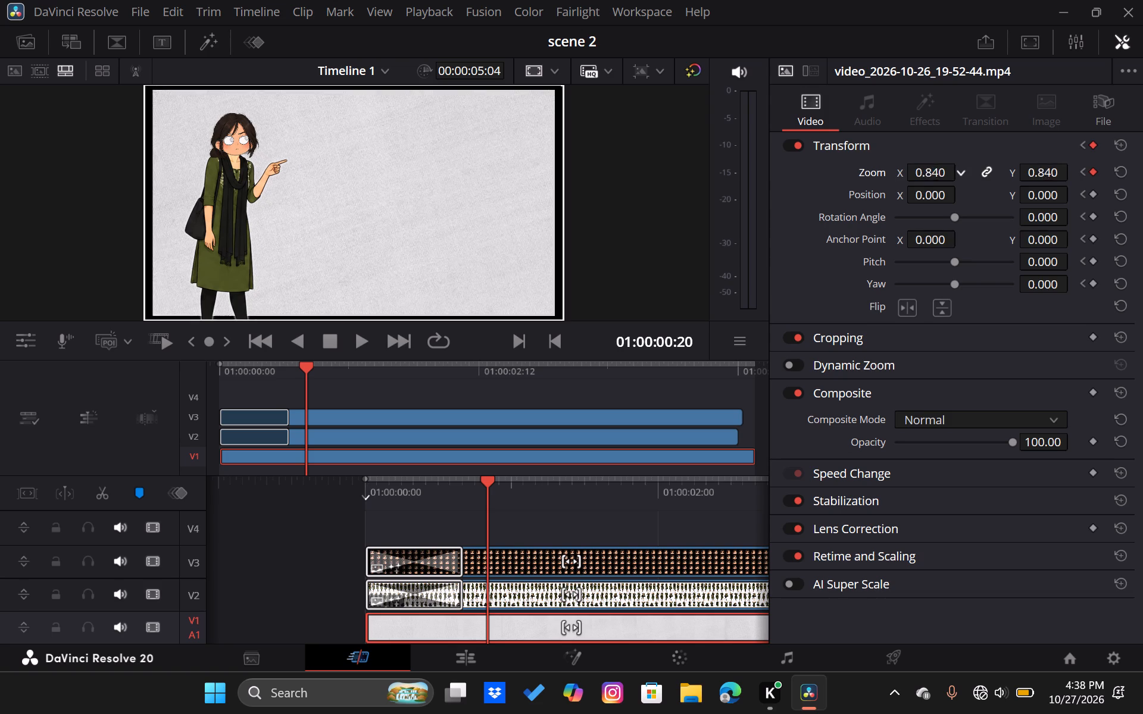
{"action": "left_click_drag", "start_coordinate": [895, 186], "coordinate": [892, 188]}
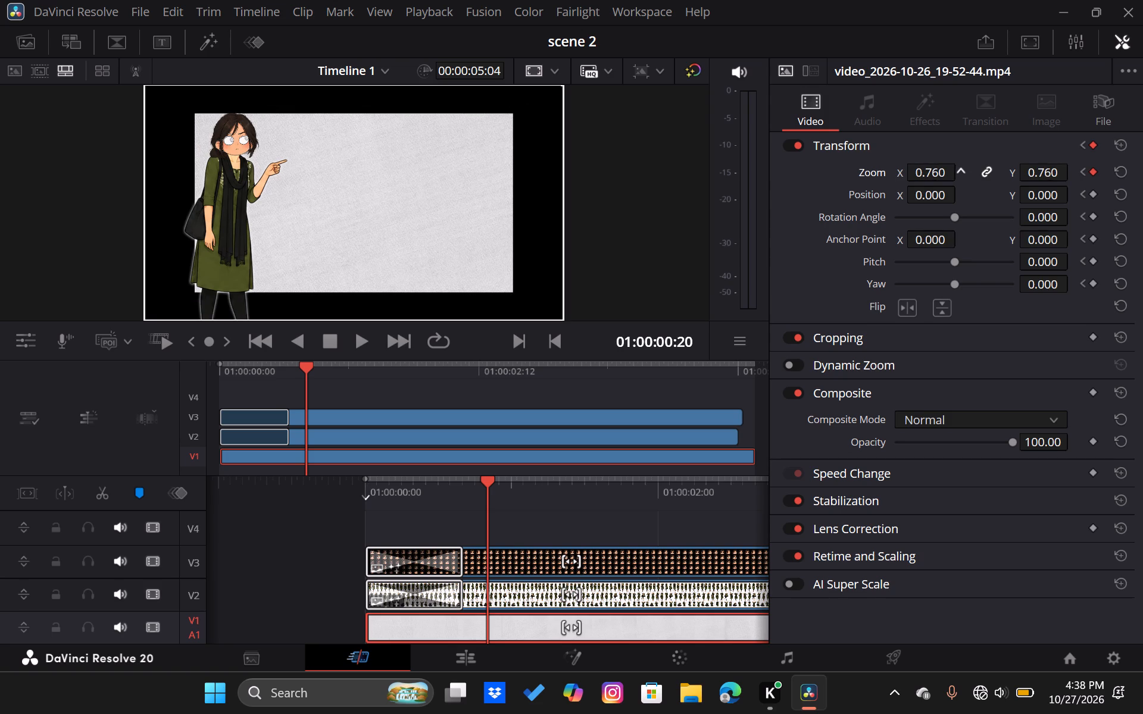
{"action": "left_click_drag", "start_coordinate": [892, 188], "coordinate": [886, 189]}
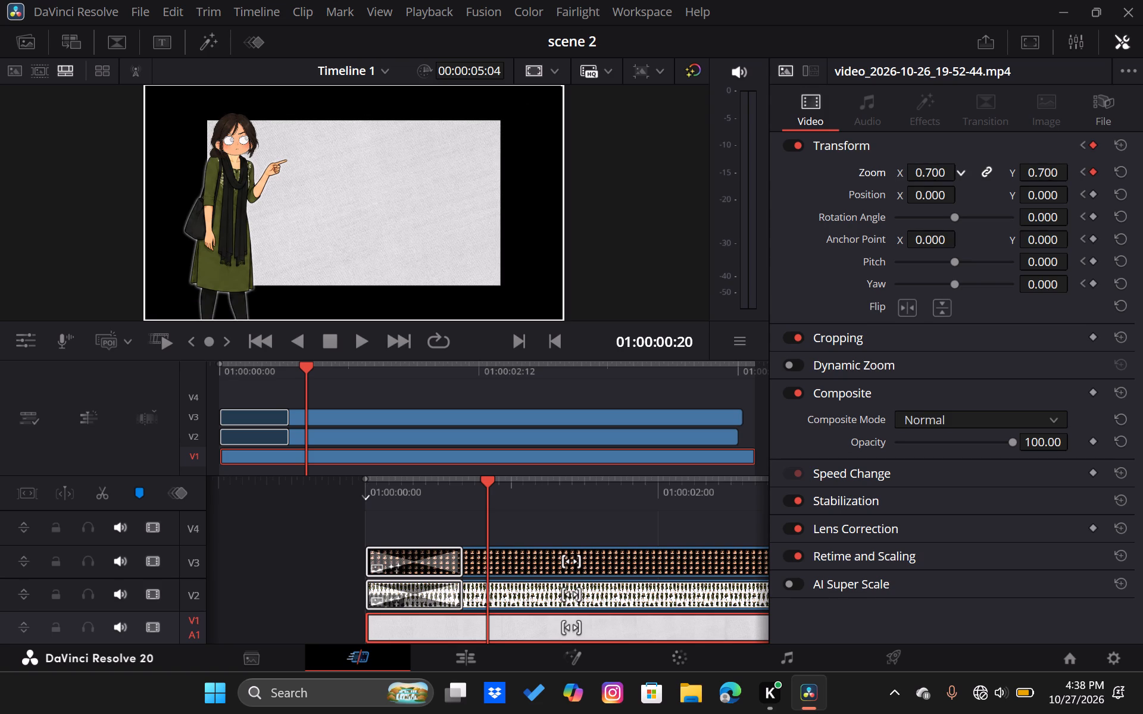
{"action": "left_click_drag", "start_coordinate": [886, 189], "coordinate": [886, 190]}
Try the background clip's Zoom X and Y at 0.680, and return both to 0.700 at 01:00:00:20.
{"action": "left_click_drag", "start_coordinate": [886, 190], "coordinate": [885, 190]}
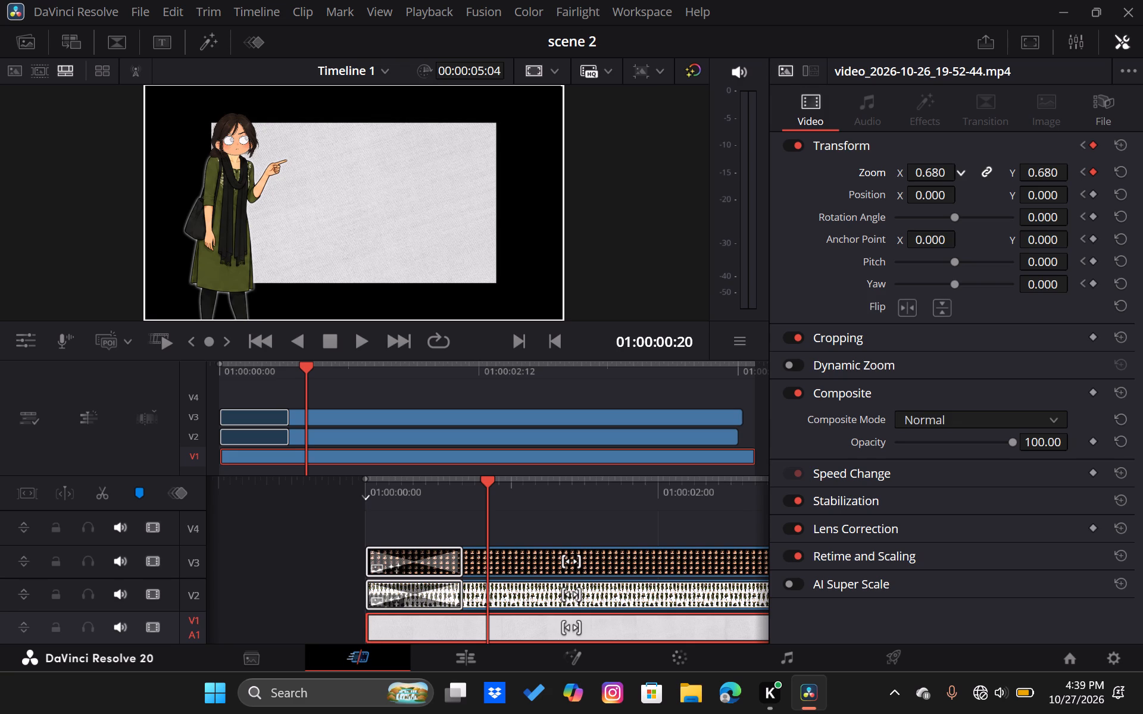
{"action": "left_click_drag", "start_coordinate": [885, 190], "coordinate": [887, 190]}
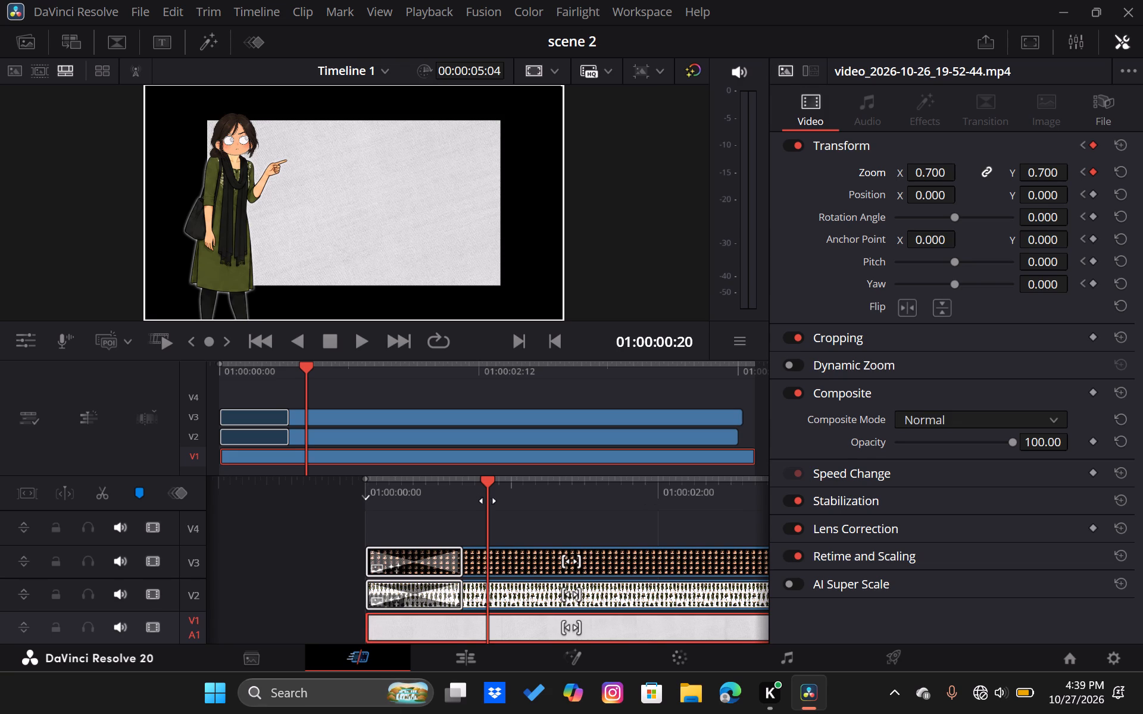
Add a Transform keyframe to the character's head clip on V3 at 01:00:00:16.
{"action": "left_click", "coordinate": [489, 554]}
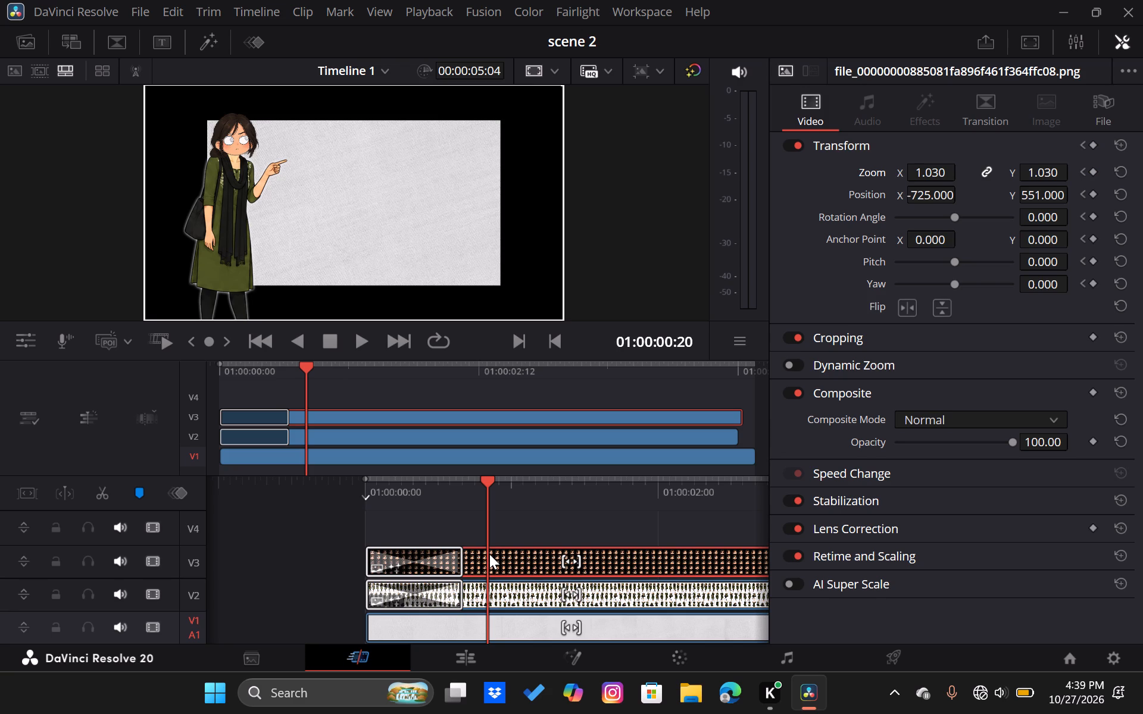
{"action": "key", "text": "Left"}
{"action": "key", "text": "Left"}
{"action": "key", "text": "Left"}
{"action": "key", "text": "Left"}
{"action": "key", "text": "Left"}
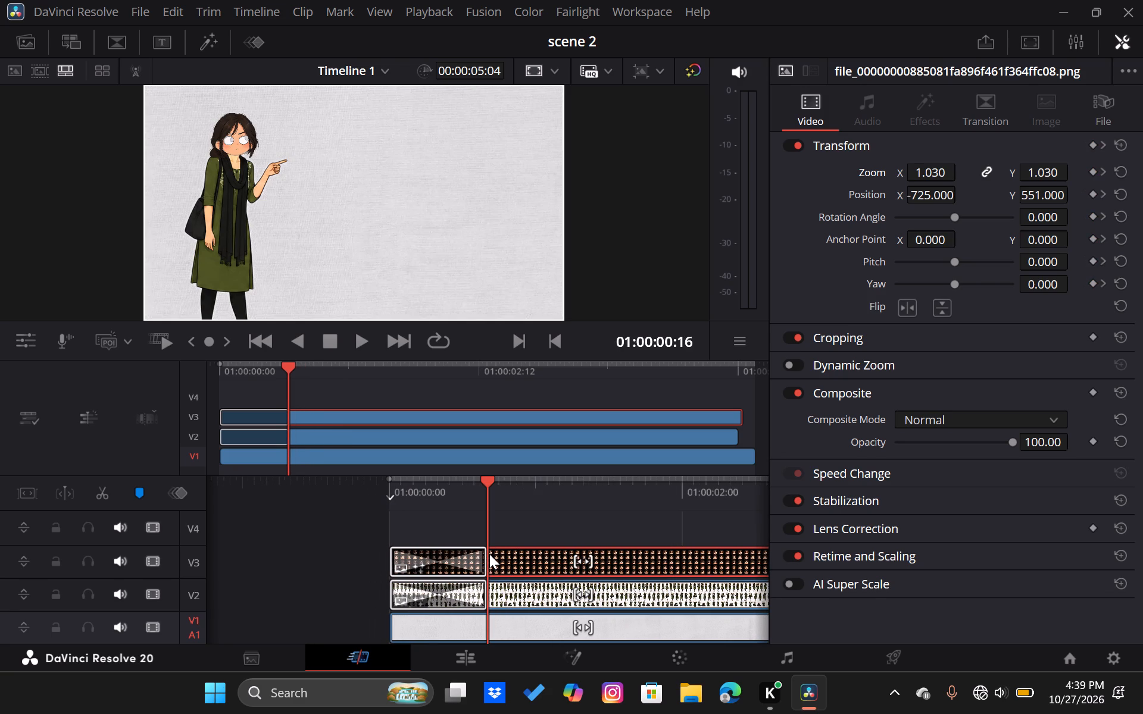
{"action": "key", "text": "Left"}
{"action": "key", "text": "Right"}
{"action": "key", "text": "Right"}
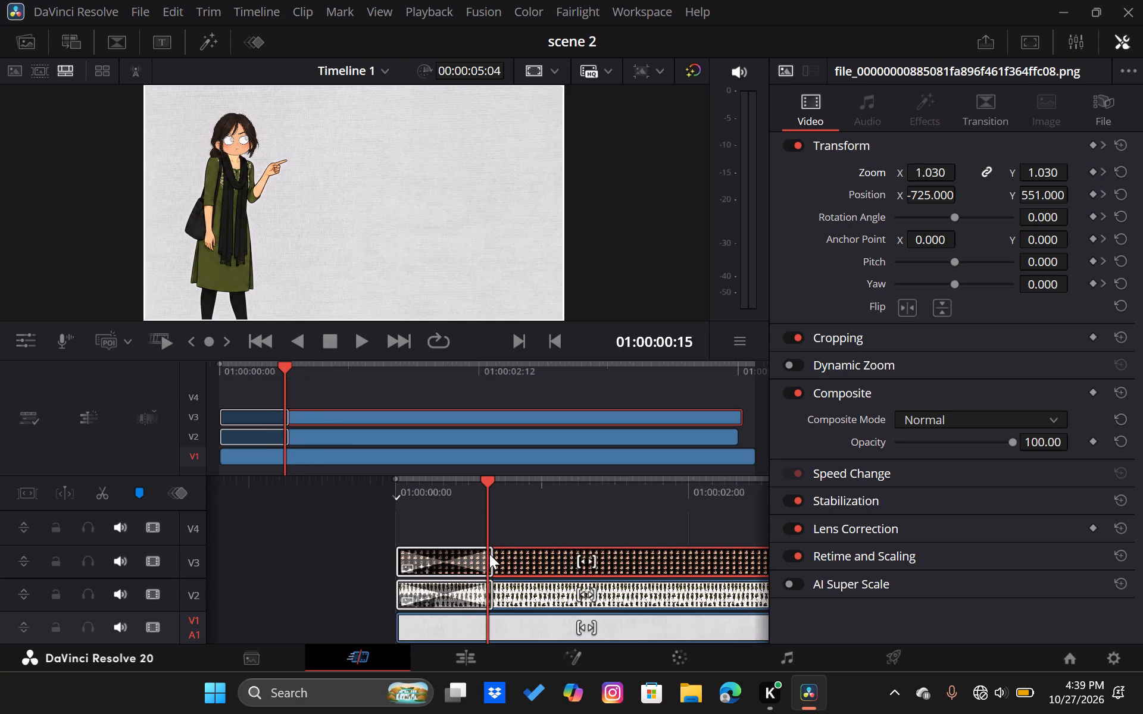
{"action": "key", "text": "Right"}
{"action": "key", "text": "Right"}
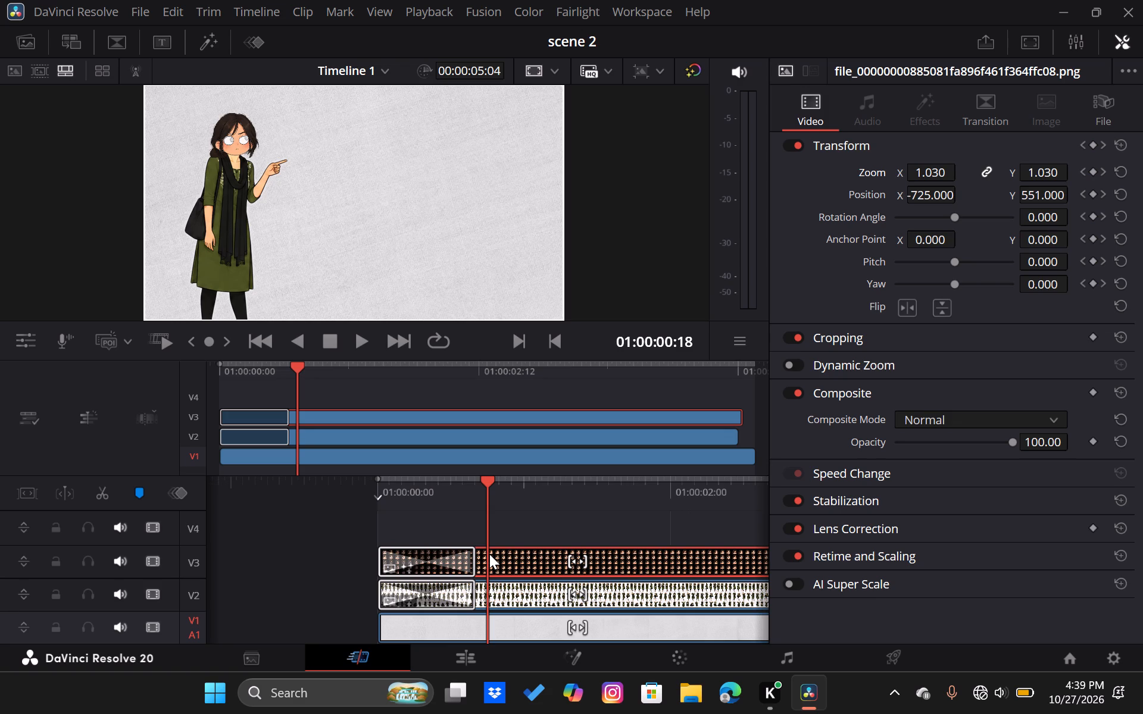
{"action": "key", "text": "Left"}
{"action": "key", "text": "Left"}
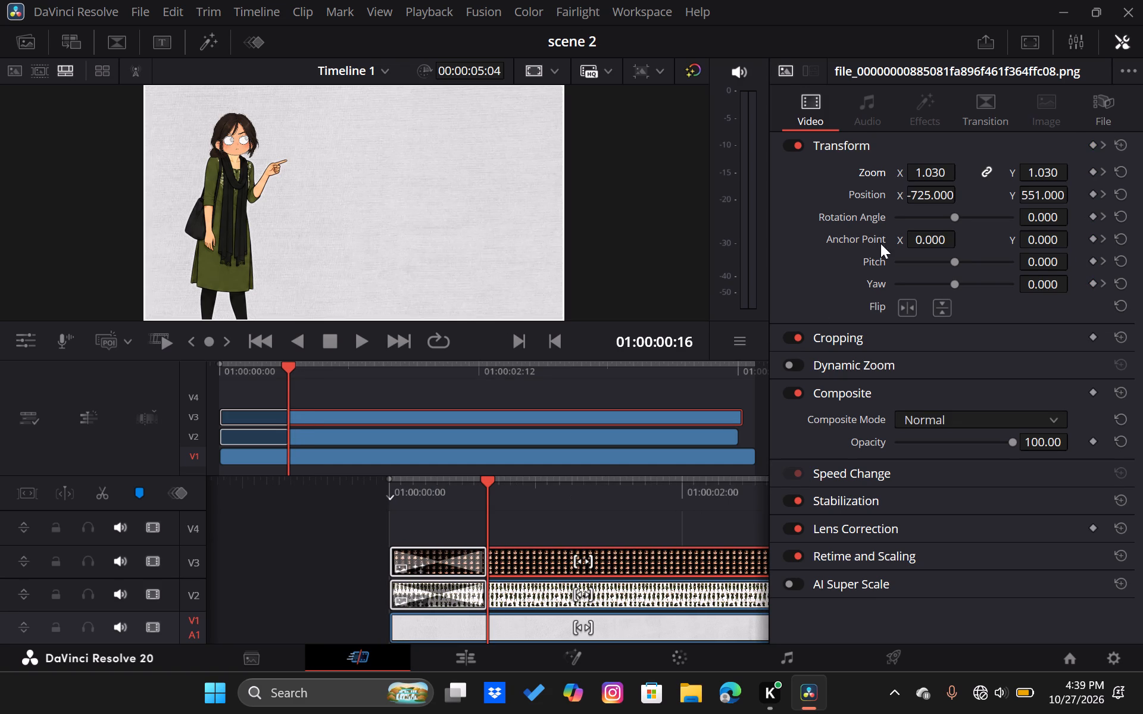
{"action": "left_click", "coordinate": [1095, 141]}
Add a Transform keyframe to the character's body clip on V2 at 01:00:00:16.
{"action": "left_click", "coordinate": [547, 595]}
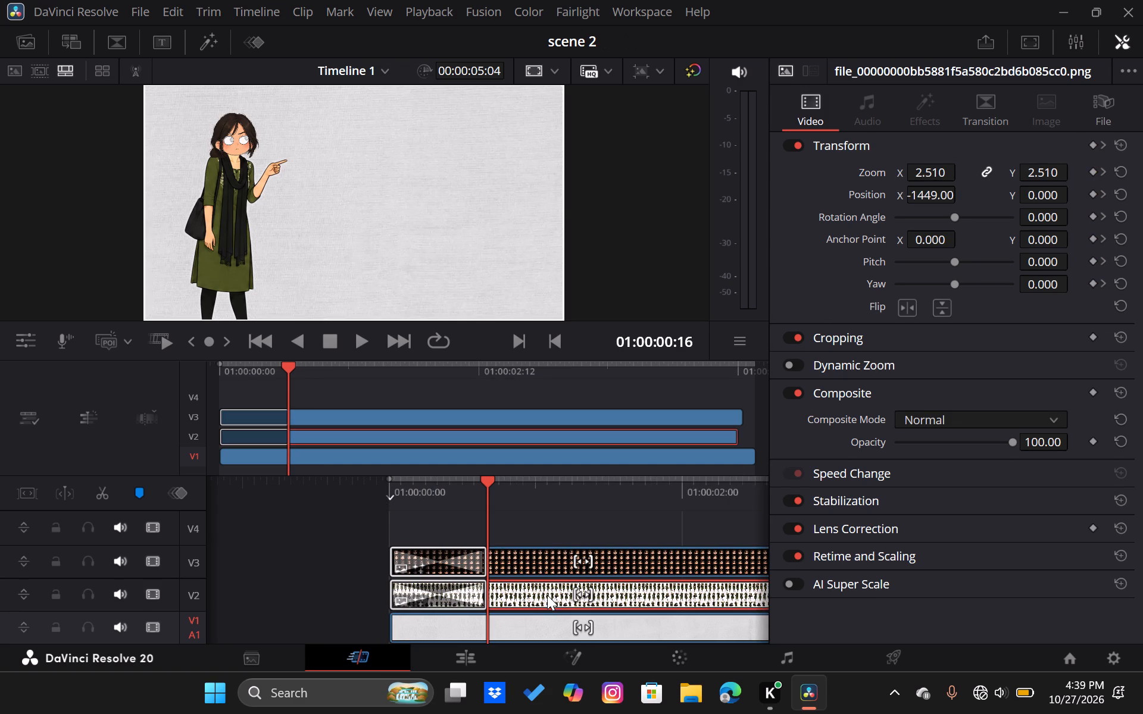
{"action": "left_click", "coordinate": [1094, 144]}
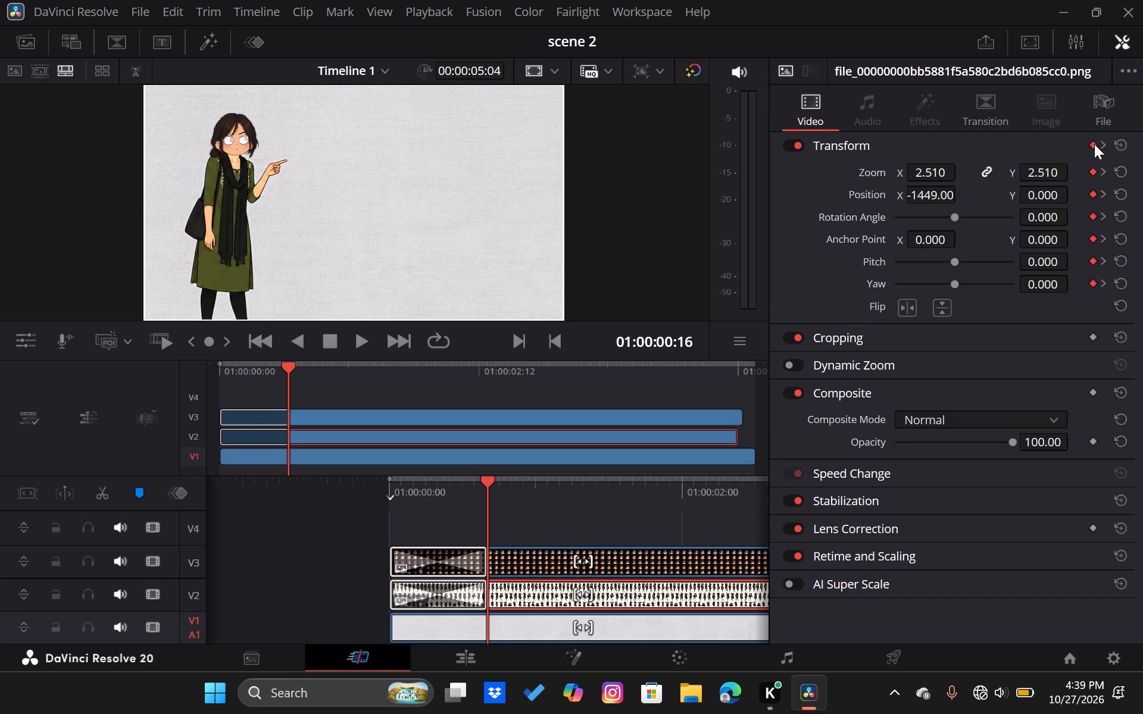
Step frame by frame between 01:00:00:15 and 01:00:00:20 to examine the character against the background's zoom-out, stopping at 01:00:00:19.
{"action": "key", "text": "Left"}
{"action": "key", "text": "Right"}
{"action": "key", "text": "Right"}
{"action": "key", "text": "Right"}
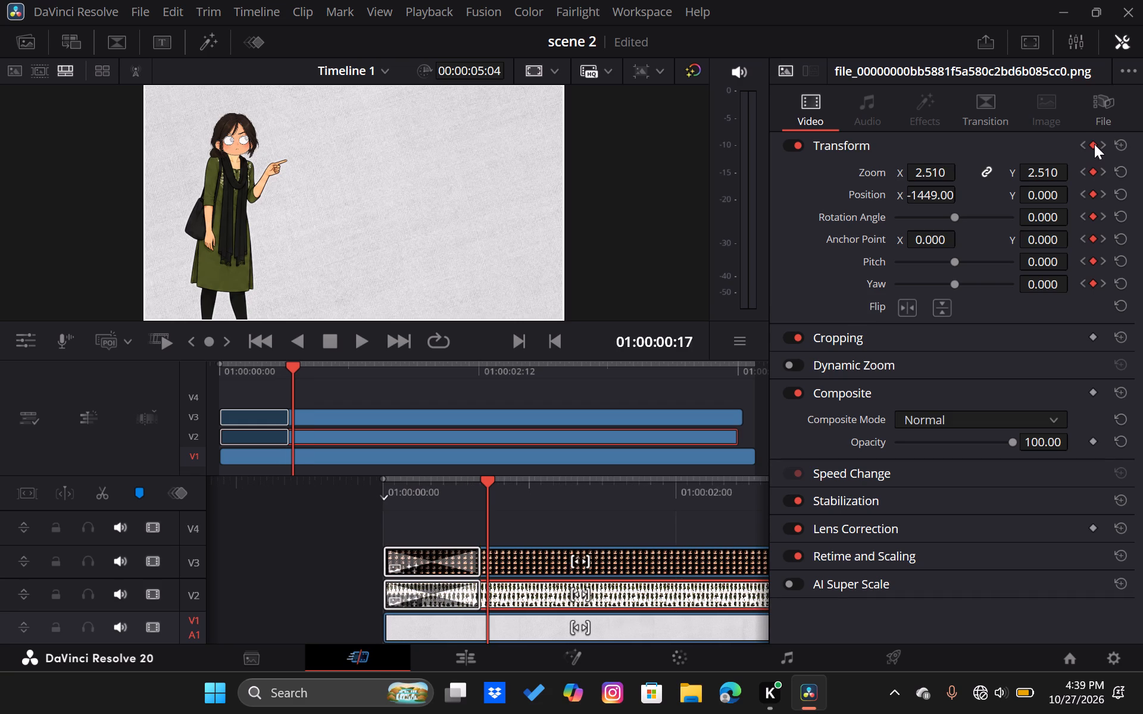
{"action": "key", "text": "Right"}
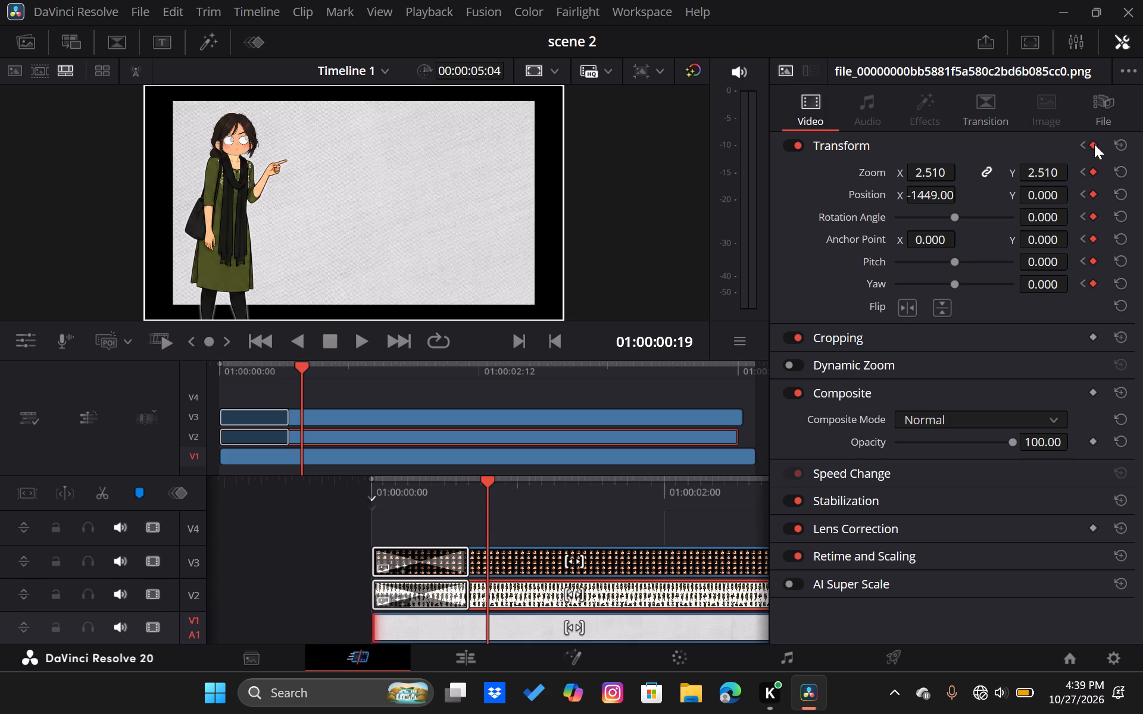
{"action": "key", "text": "Left"}
{"action": "key", "text": "Left"}
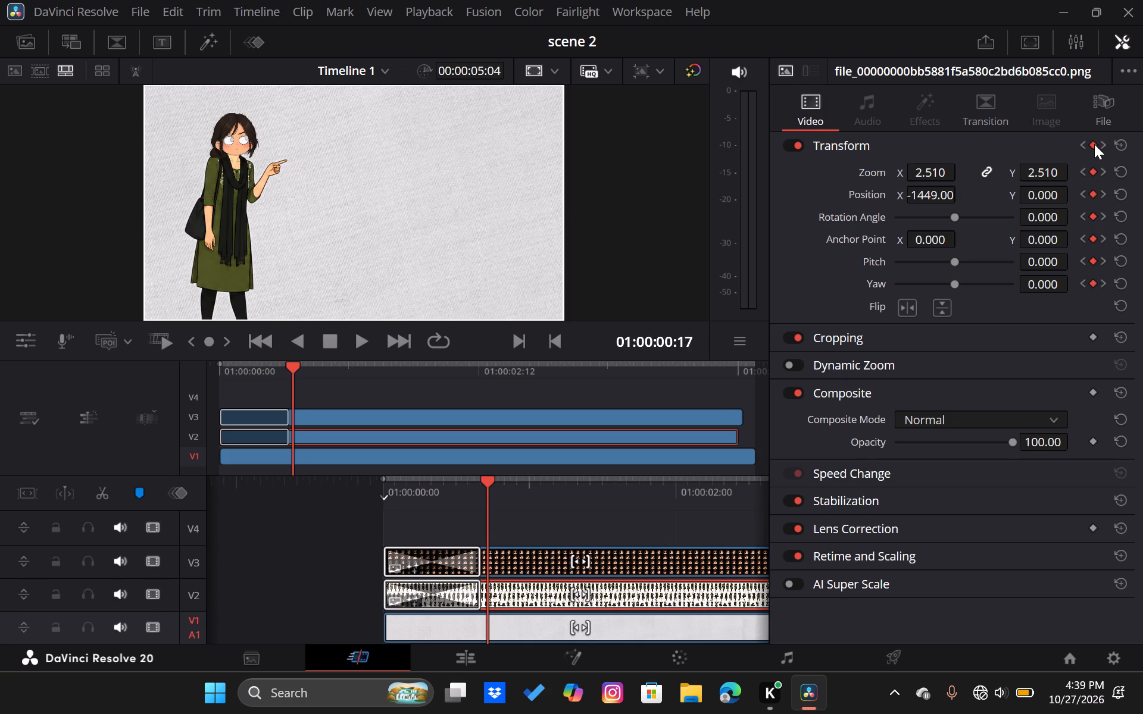
{"action": "key", "text": "Right"}
{"action": "key", "text": "Right"}
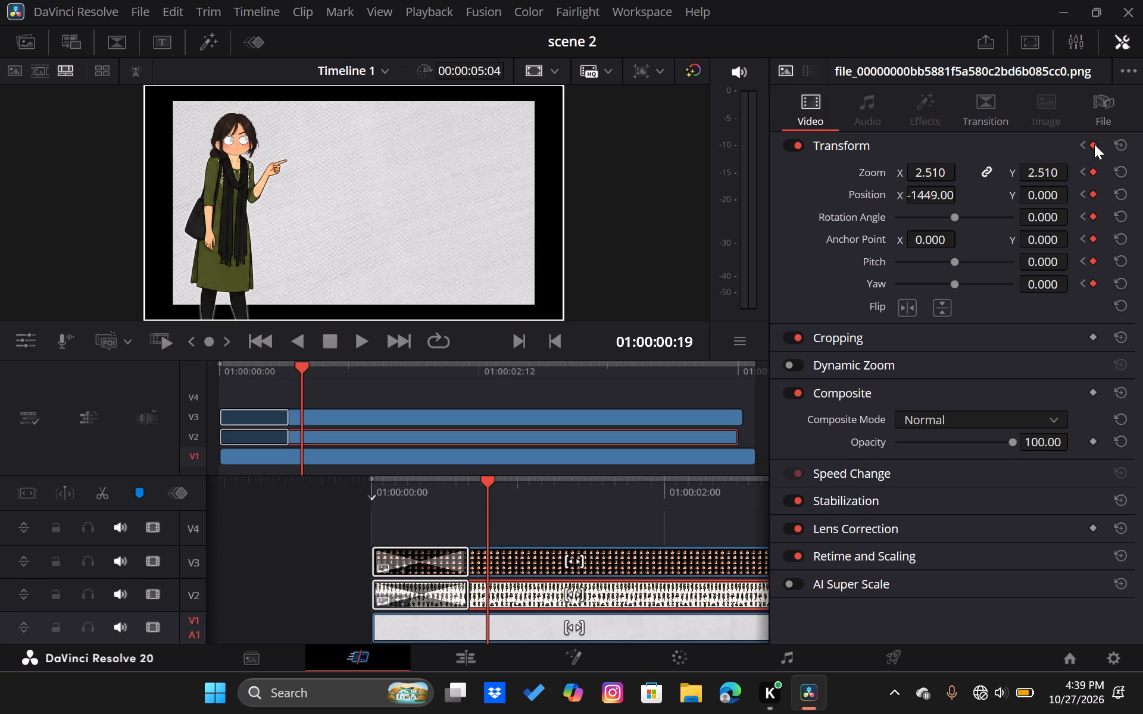
{"action": "key", "text": "Right"}
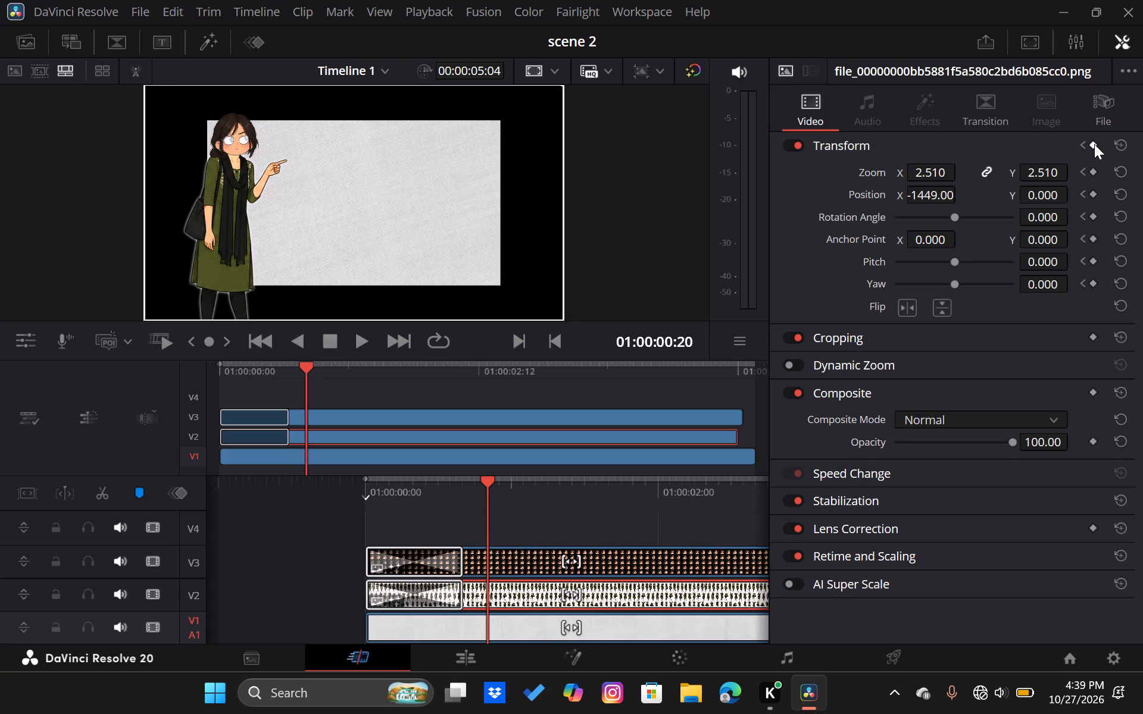
{"action": "key", "text": "Left"}
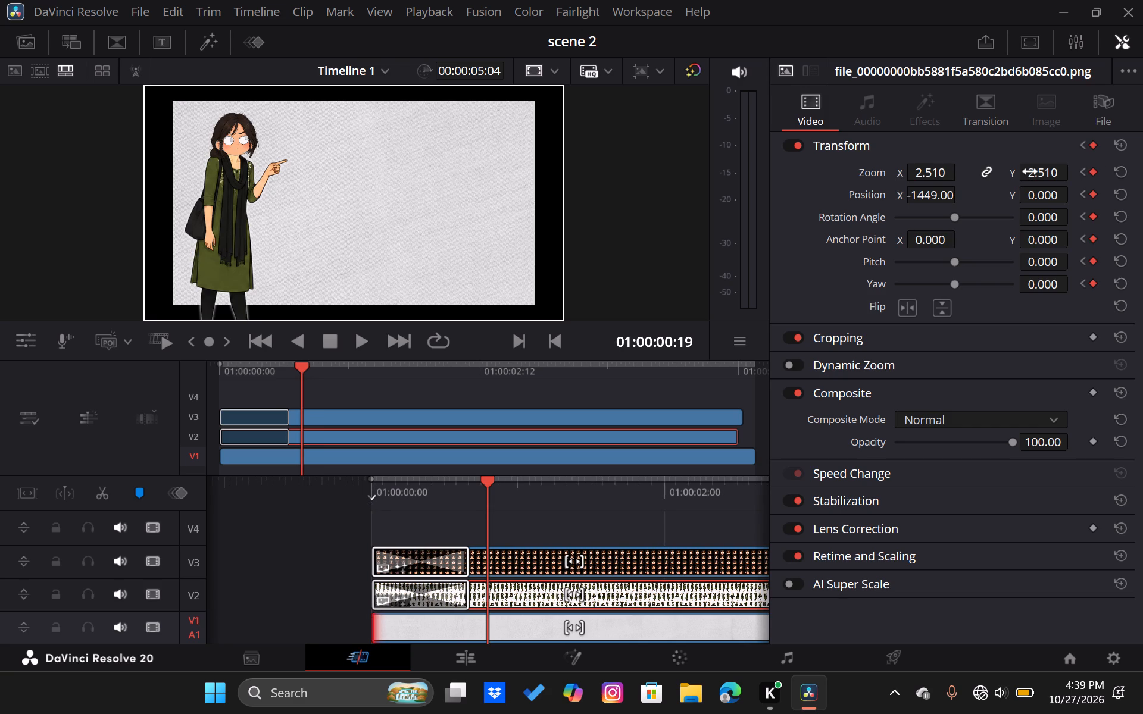
Set the V2 body clip's Position X to -2546 at 01:00:00:19, moving the body out of frame.
{"action": "left_click_drag", "start_coordinate": [1033, 168], "coordinate": [1077, 164]}
{"action": "key", "text": "ctrl+z"}
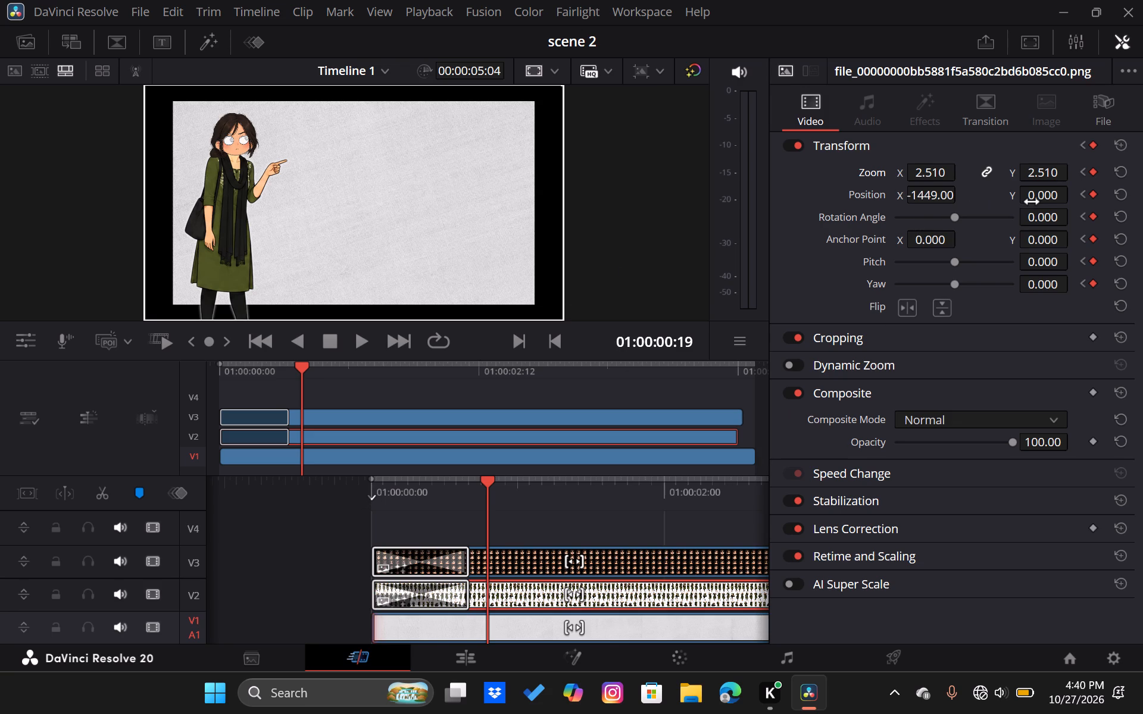
{"action": "left_click_drag", "start_coordinate": [939, 197], "coordinate": [866, 205]}
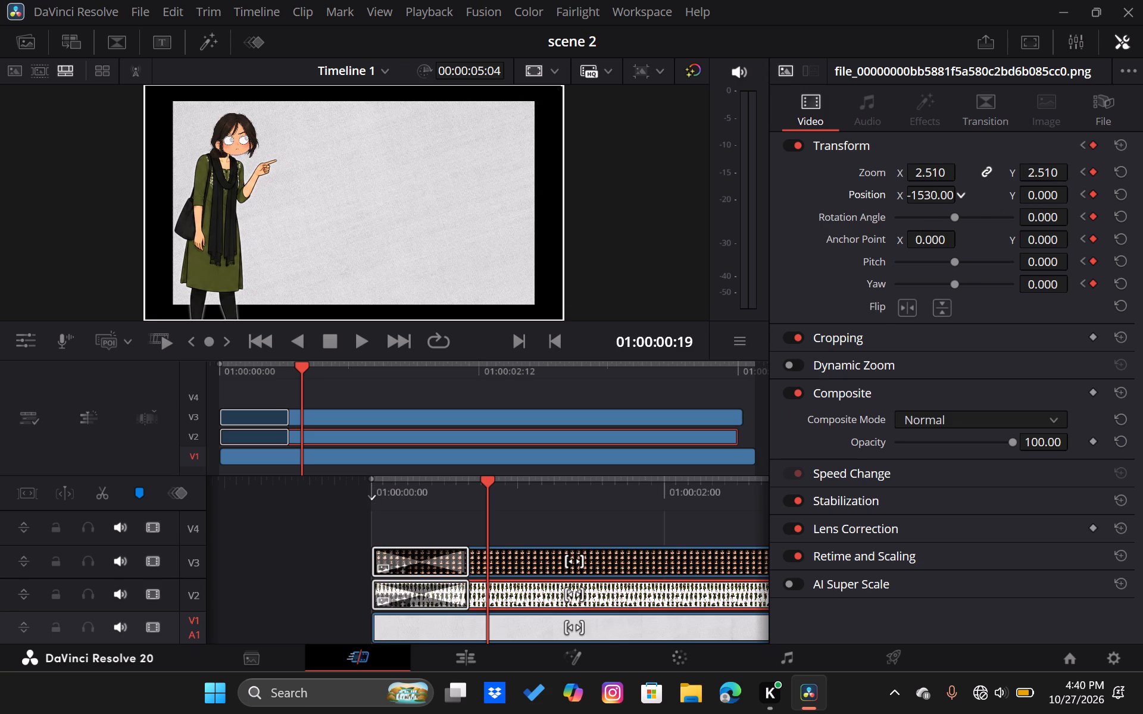
{"action": "left_click_drag", "start_coordinate": [866, 205], "coordinate": [374, 242]}
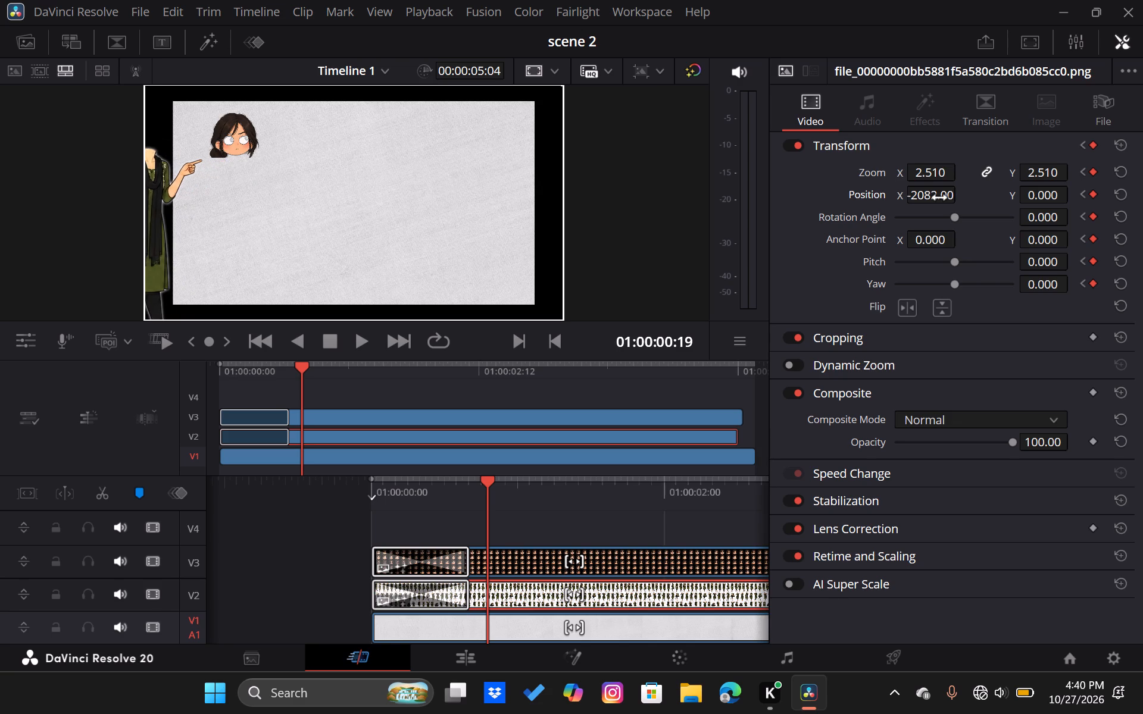
{"action": "left_click_drag", "start_coordinate": [939, 198], "coordinate": [563, 240]}
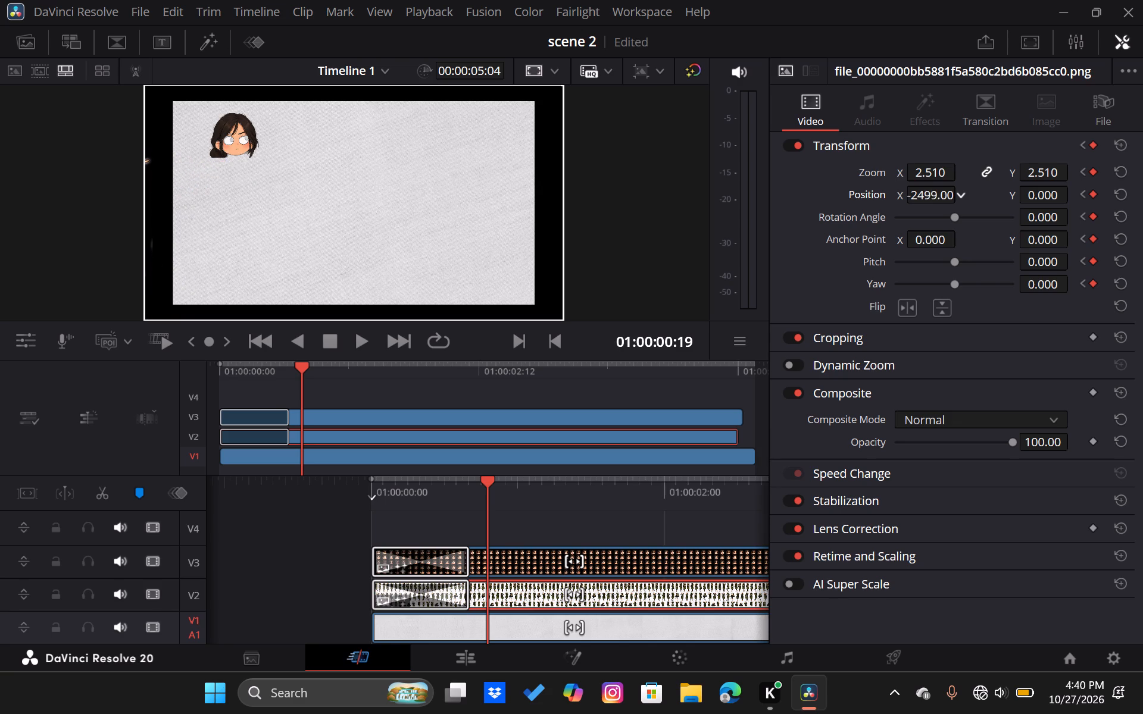
{"action": "left_click_drag", "start_coordinate": [563, 240], "coordinate": [525, 249]}
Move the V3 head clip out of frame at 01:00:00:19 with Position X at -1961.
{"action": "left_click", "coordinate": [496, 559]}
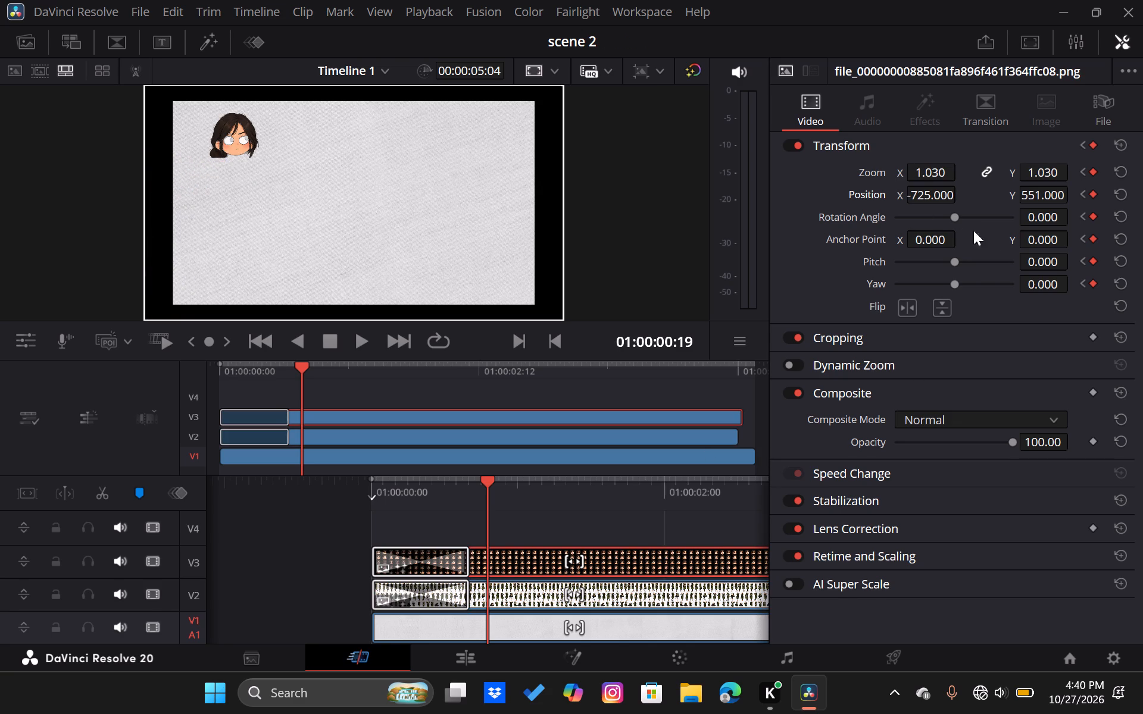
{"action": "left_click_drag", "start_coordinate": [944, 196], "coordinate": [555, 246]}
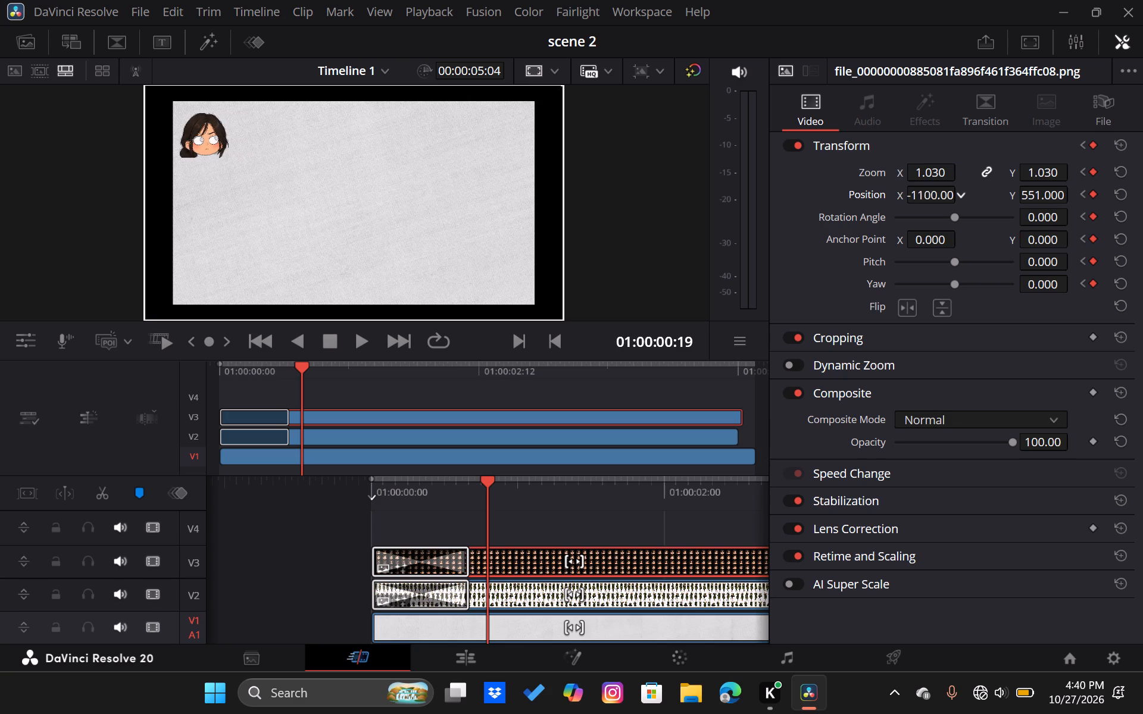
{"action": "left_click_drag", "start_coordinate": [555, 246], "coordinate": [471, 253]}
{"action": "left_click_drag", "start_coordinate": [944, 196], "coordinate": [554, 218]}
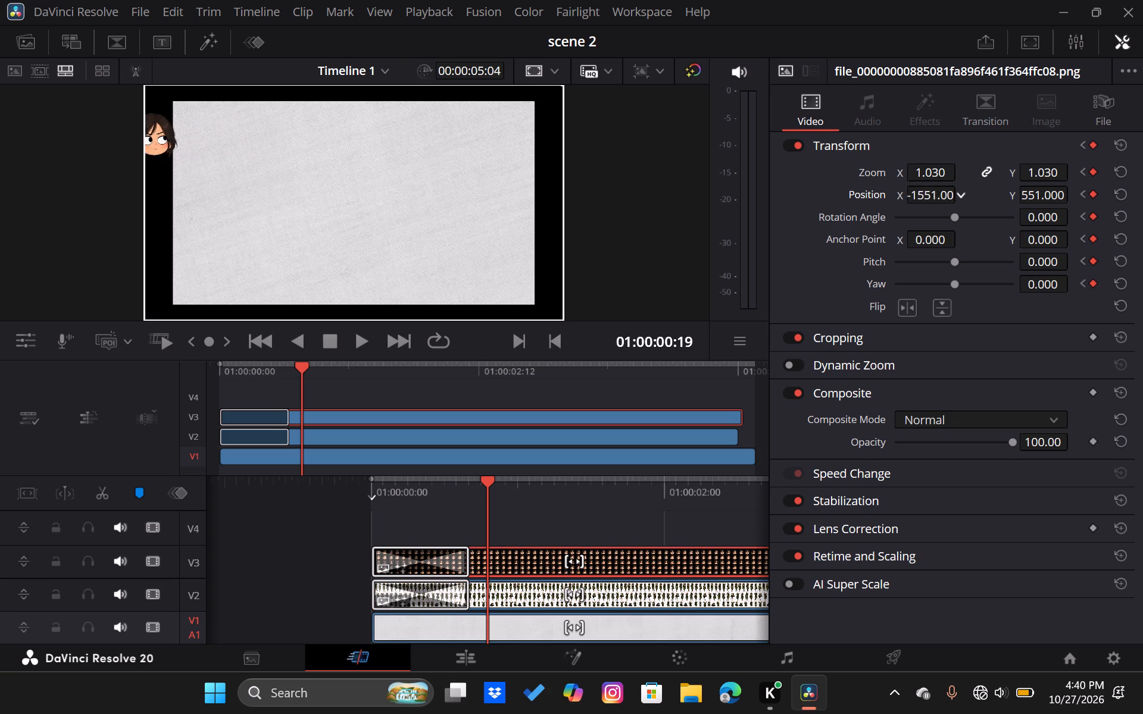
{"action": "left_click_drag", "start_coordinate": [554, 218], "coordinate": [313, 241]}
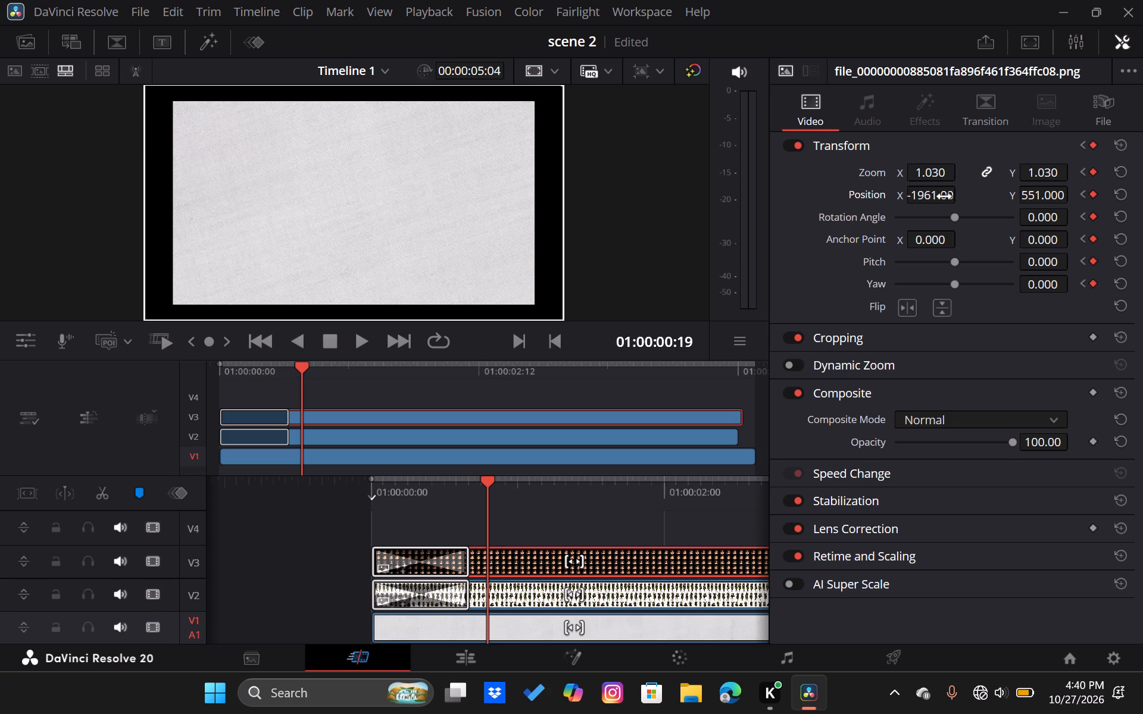
Match the V3 head clip's Position X to the body clip's value of -2546 at 01:00:00:19.
{"action": "left_click", "coordinate": [495, 586]}
{"action": "left_click", "coordinate": [505, 558]}
{"action": "left_click", "coordinate": [514, 596]}
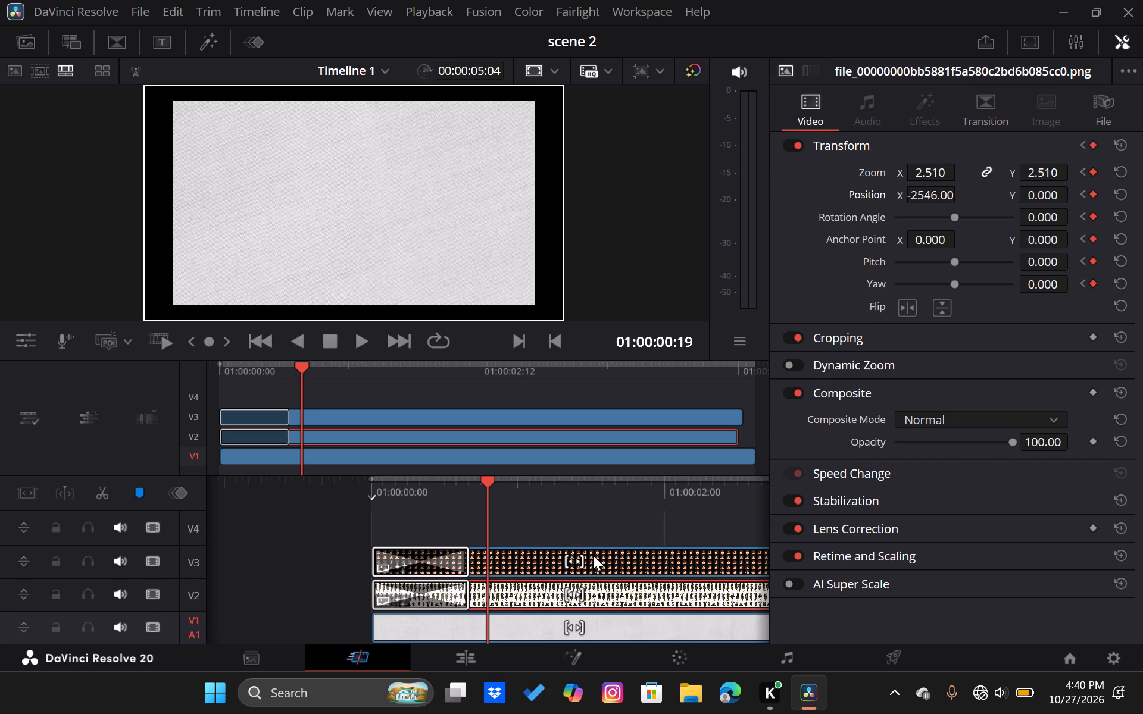
{"action": "left_click", "coordinate": [515, 560]}
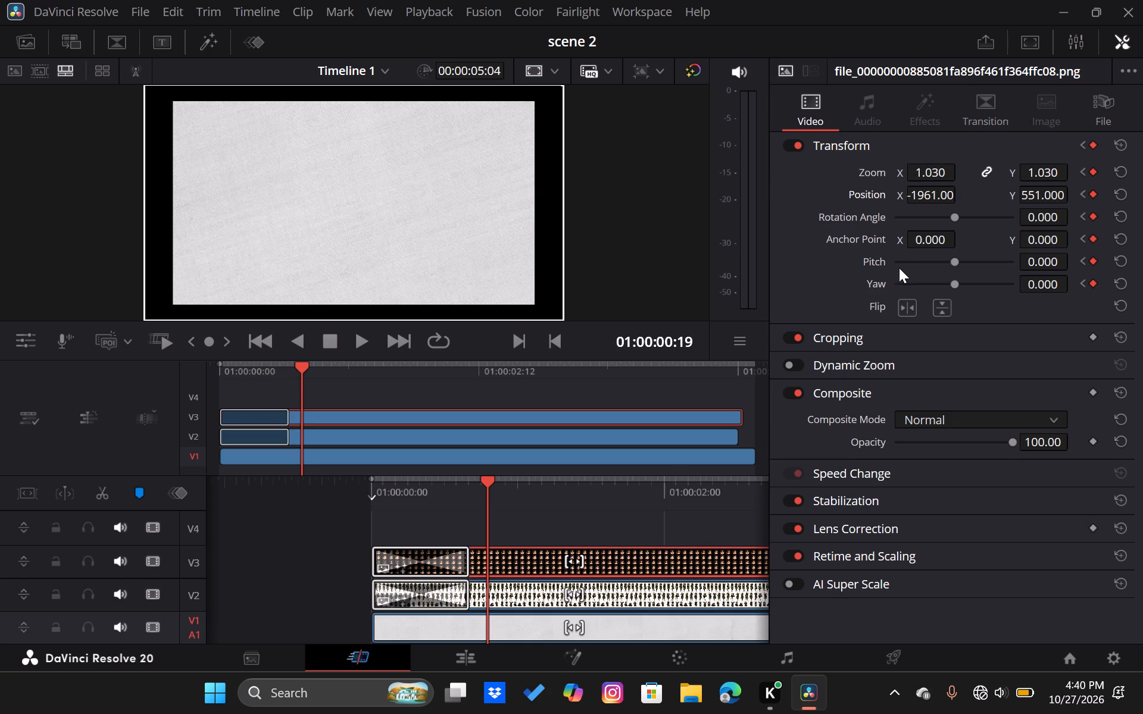
{"action": "left_click", "coordinate": [932, 200]}
{"action": "left_click", "coordinate": [932, 200]}
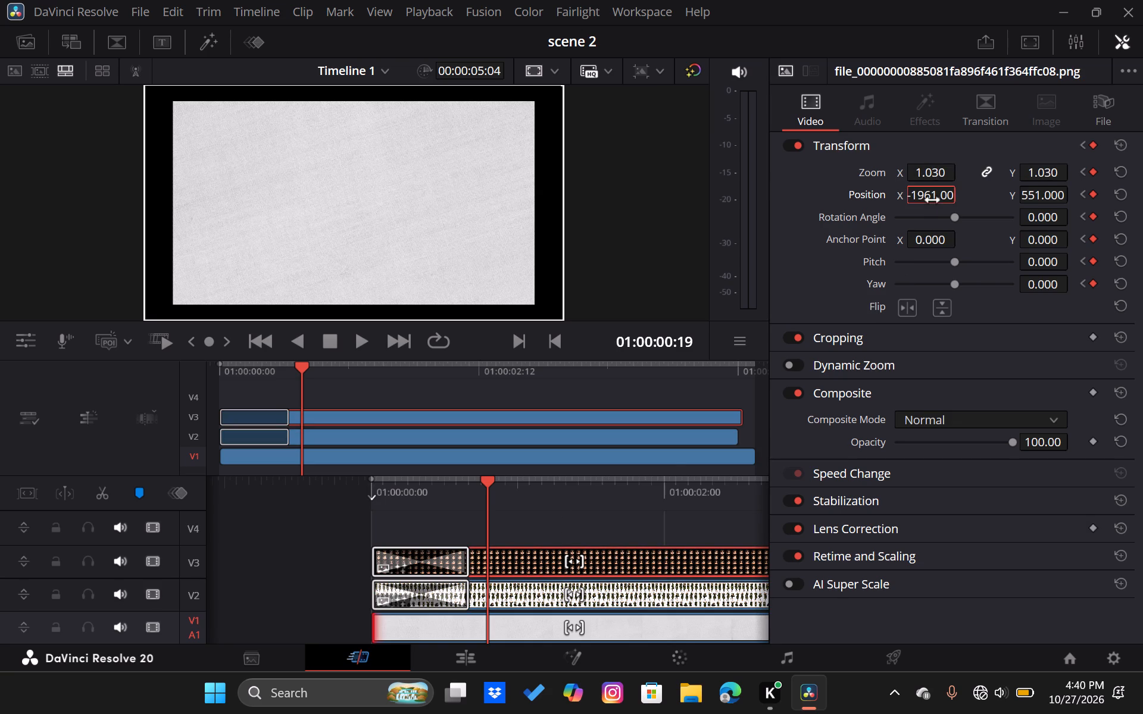
{"action": "double_click", "coordinate": [932, 200]}
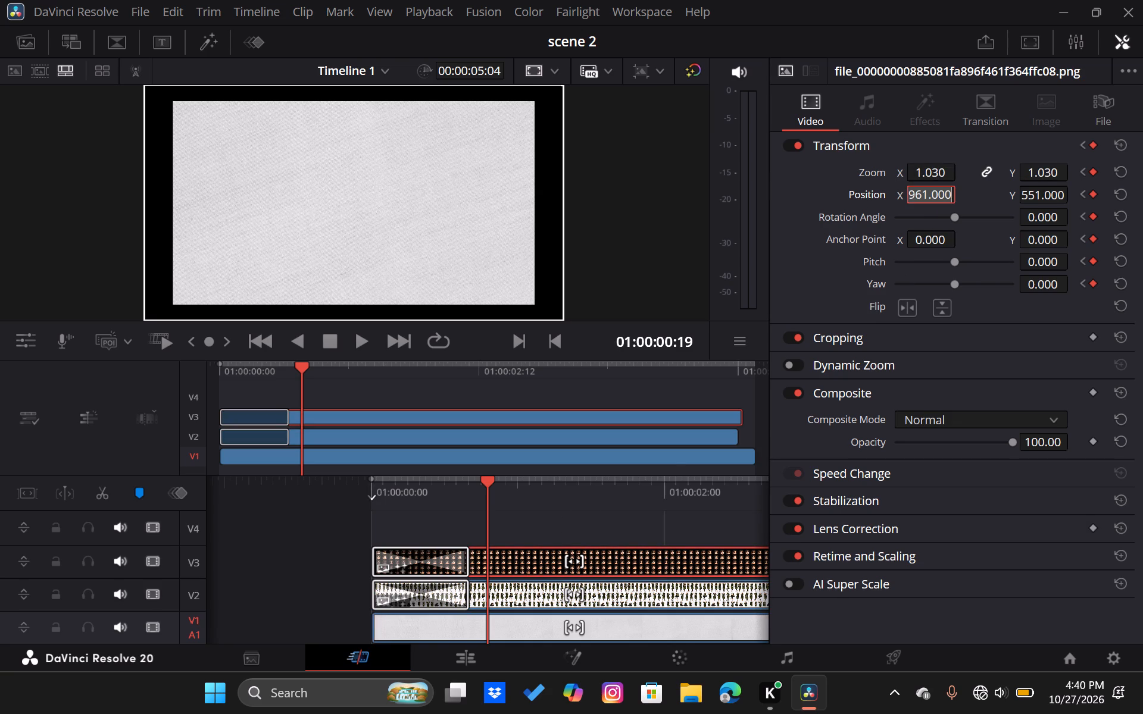
{"action": "type", "text": "-2546"}
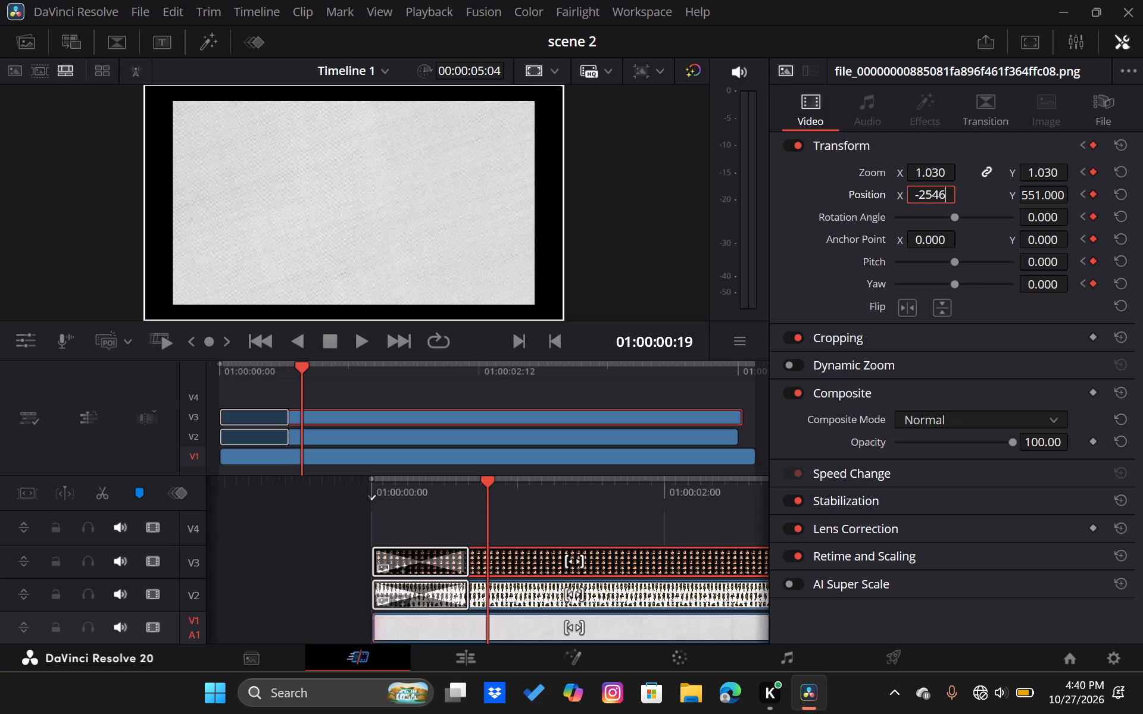
{"action": "key", "text": "Return"}
Play back the character's slide-out from 01:00:00:15.
{"action": "left_click", "coordinate": [463, 483]}
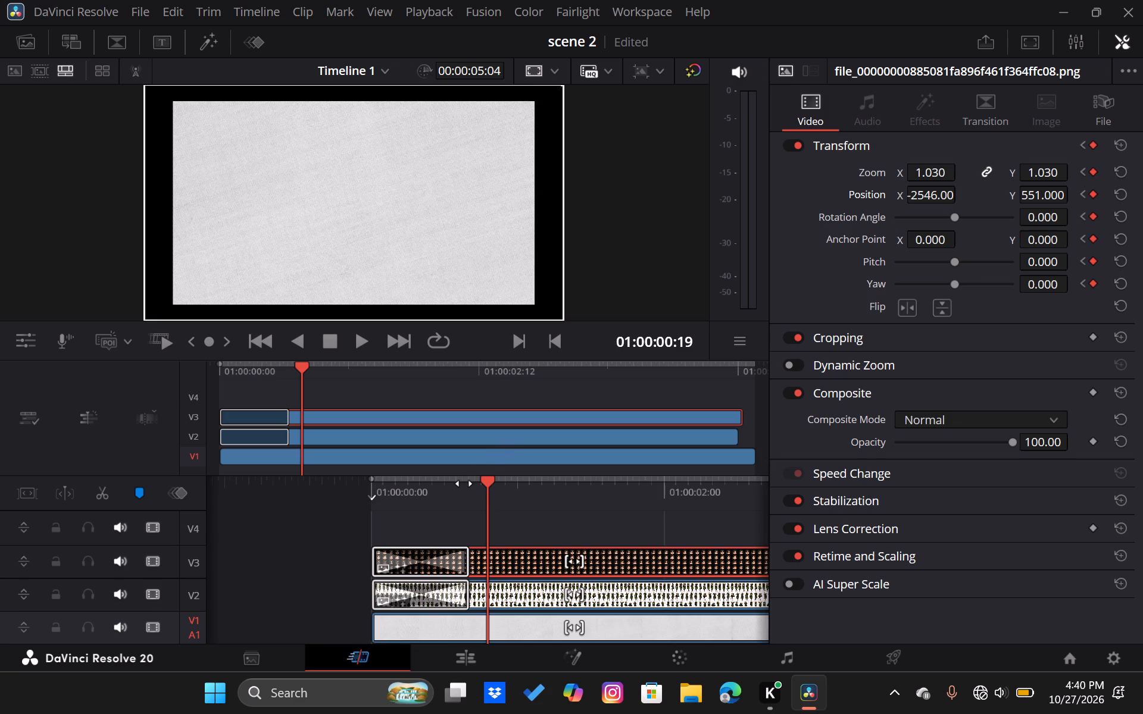
{"action": "left_click_drag", "start_coordinate": [463, 483], "coordinate": [486, 487]}
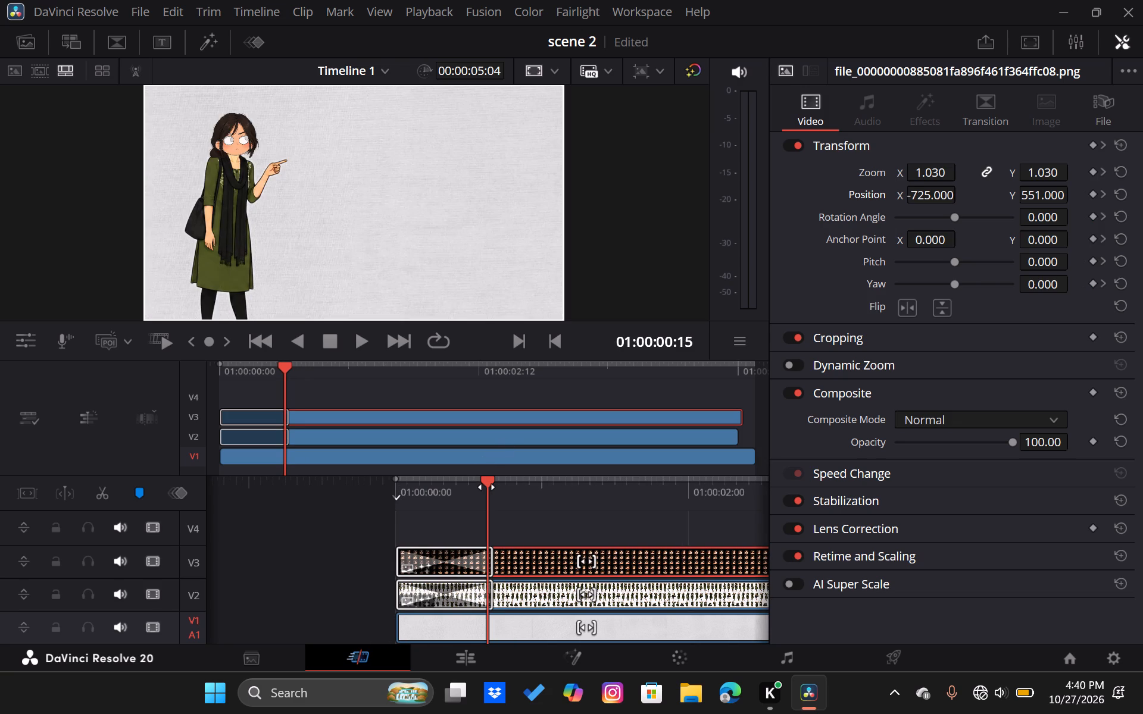
{"action": "key", "text": "space"}
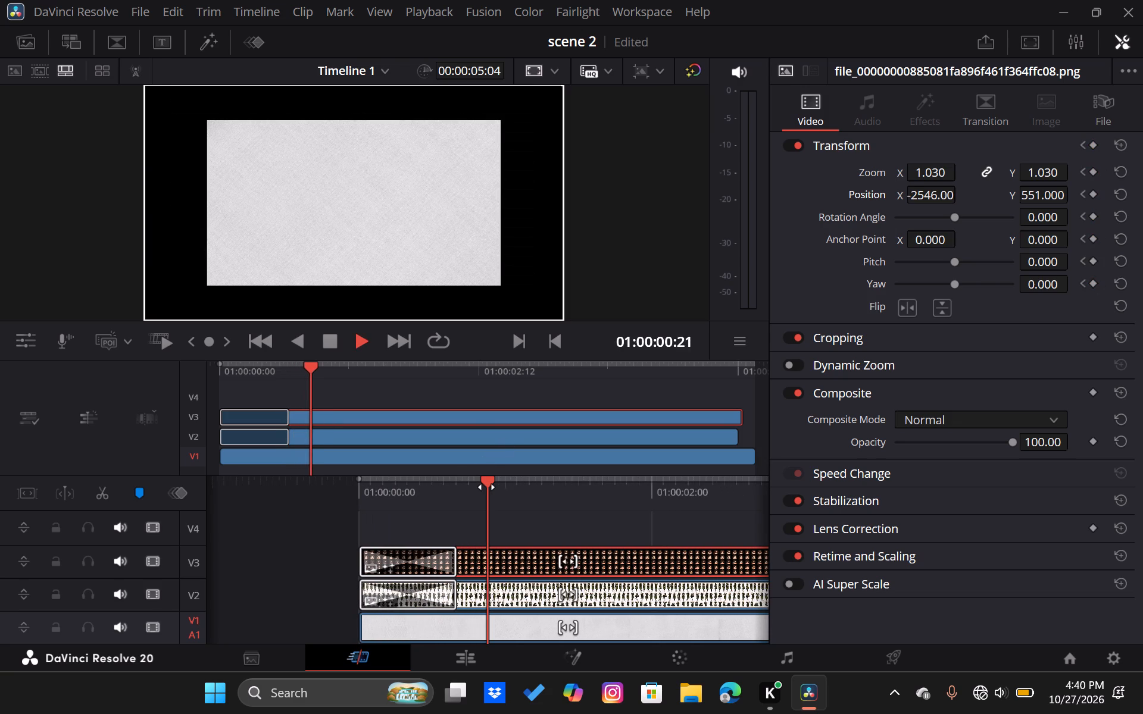
Undo the last Position X change on the V3 head clip.
{"action": "key", "text": "space"}
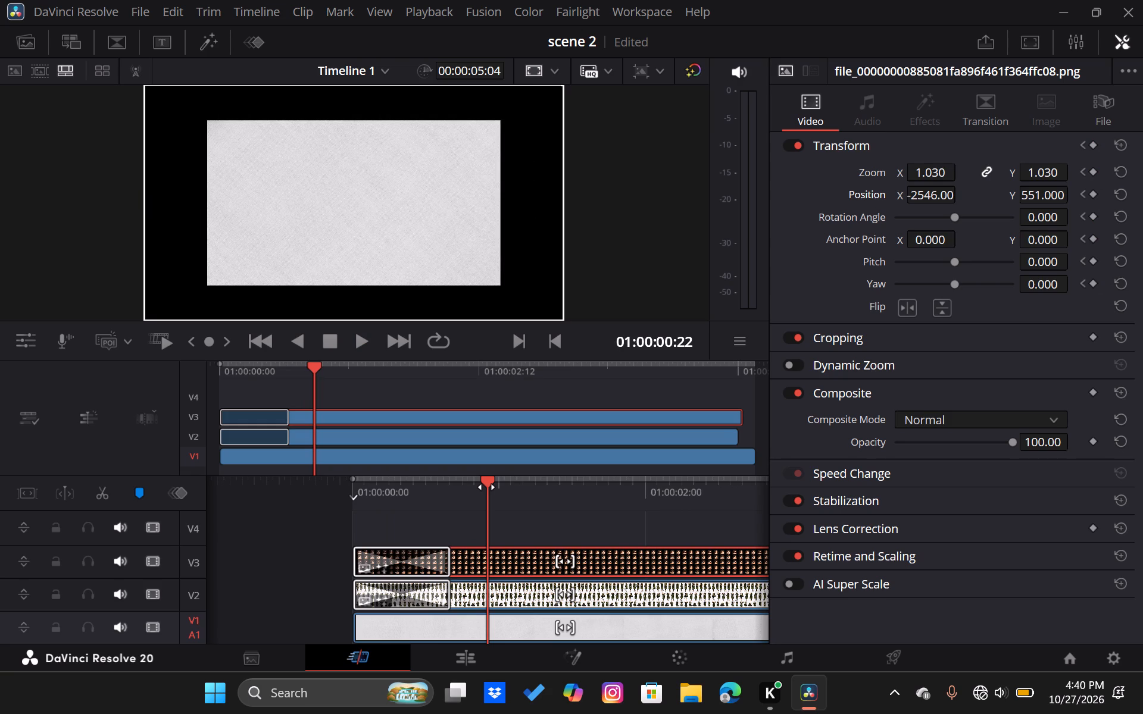
{"action": "key", "text": "ctrl+z"}
Play back the character's slide-out from 01:00:00:17 and again from the start of the timeline.
{"action": "key", "text": "Left"}
{"action": "key", "text": "Left"}
{"action": "key", "text": "Left"}
{"action": "key", "text": "Left"}
{"action": "key", "text": "Left"}
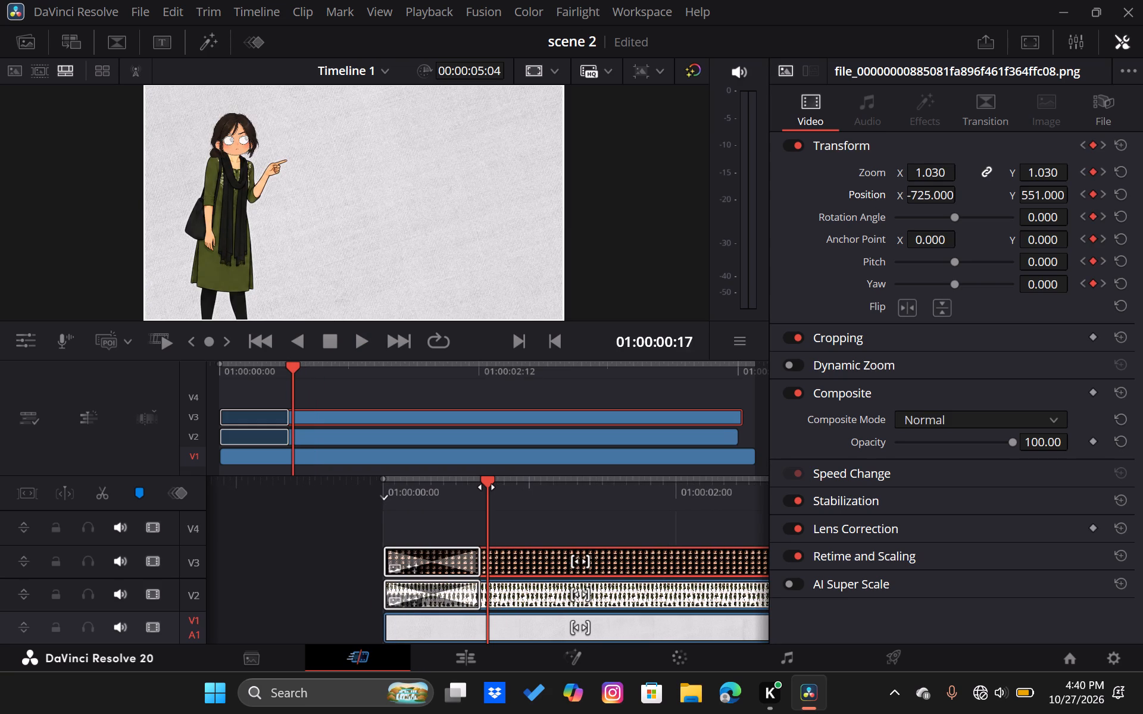
{"action": "key", "text": "space"}
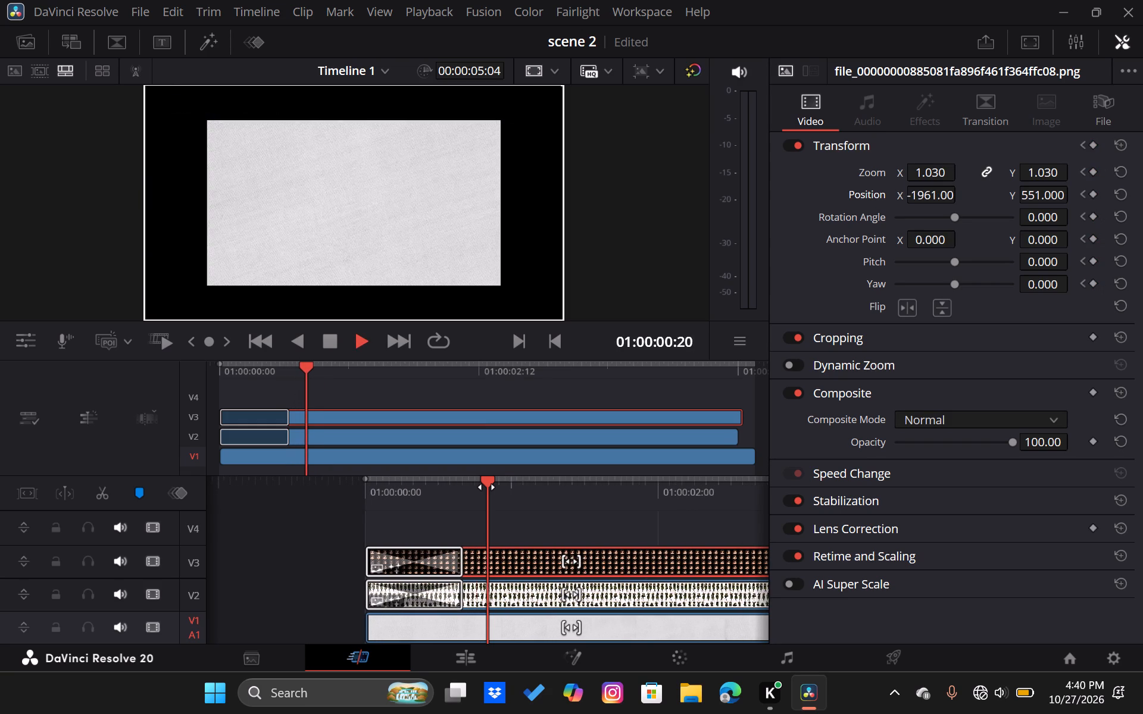
{"action": "key", "text": "space"}
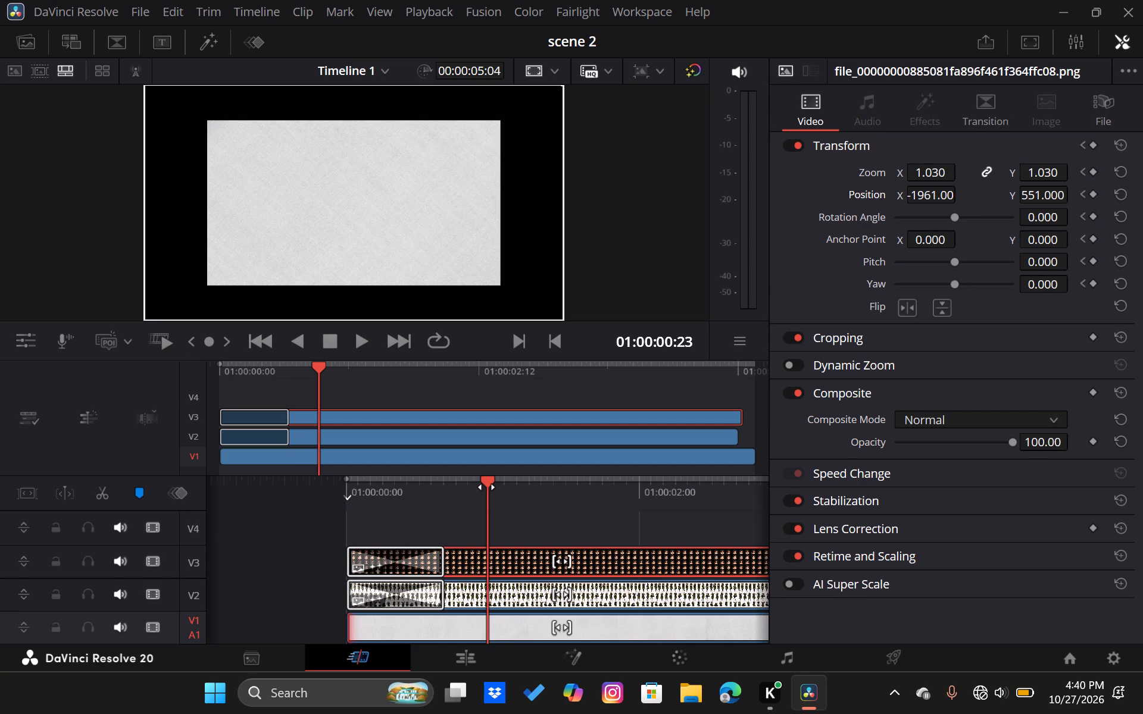
{"action": "scroll", "coordinate": [449, 524], "scroll_direction": "right", "scroll_amount": 5}
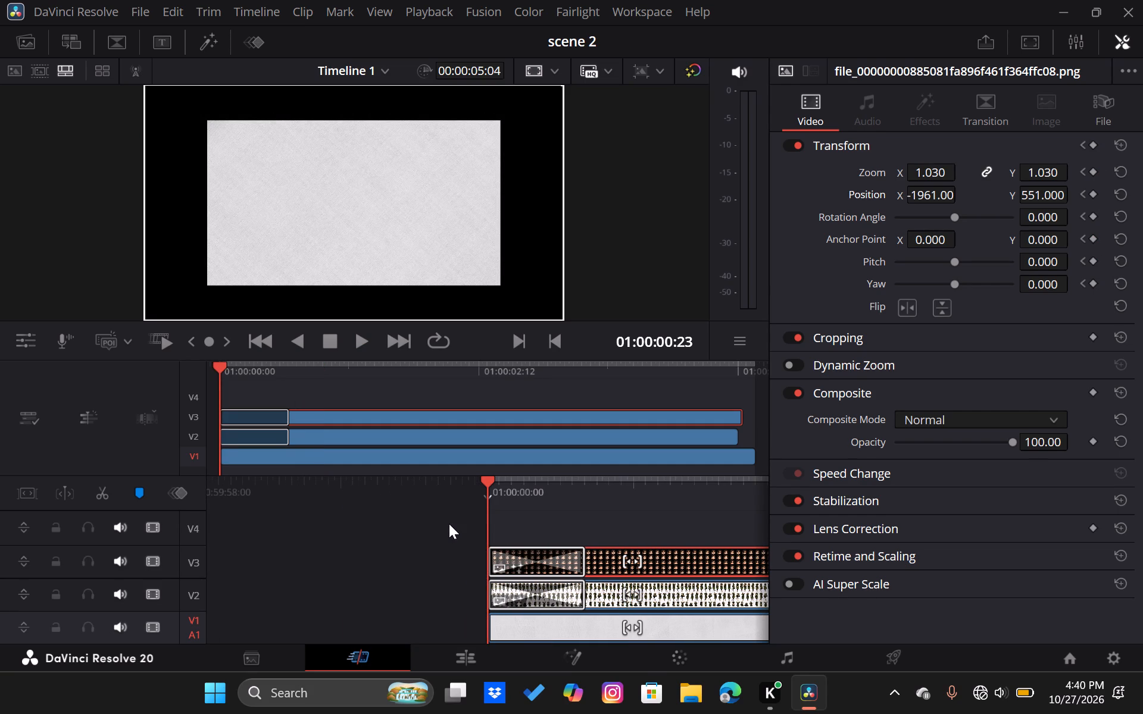
{"action": "key", "text": "space"}
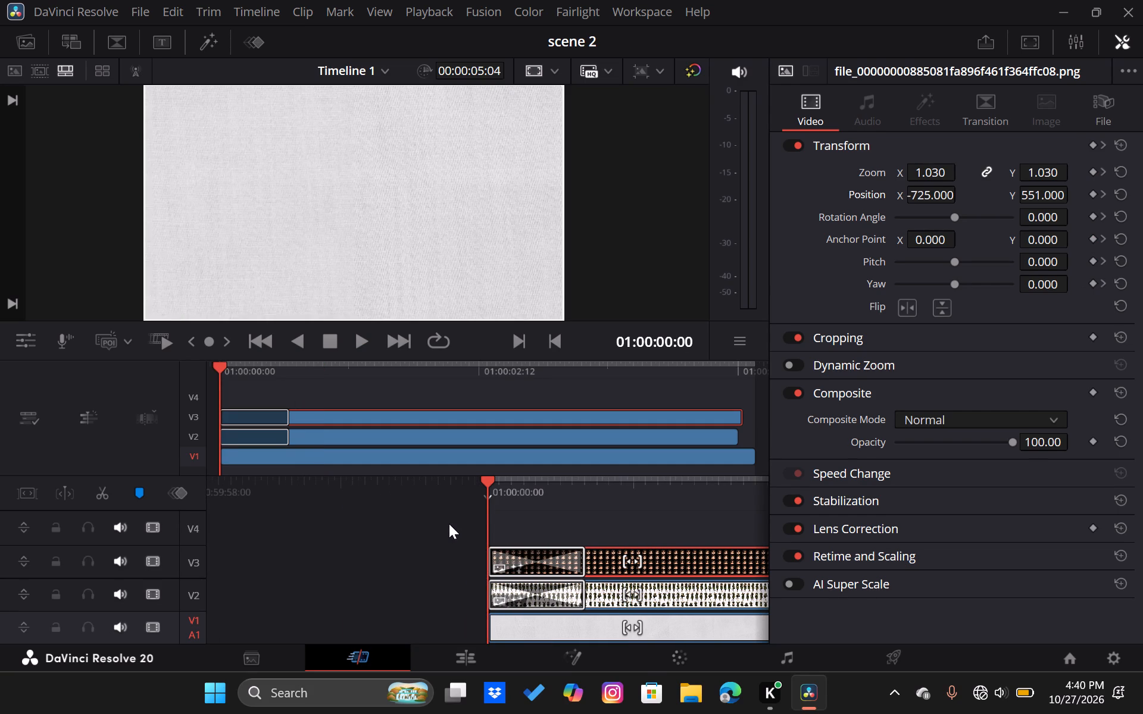
{"action": "key", "text": "space"}
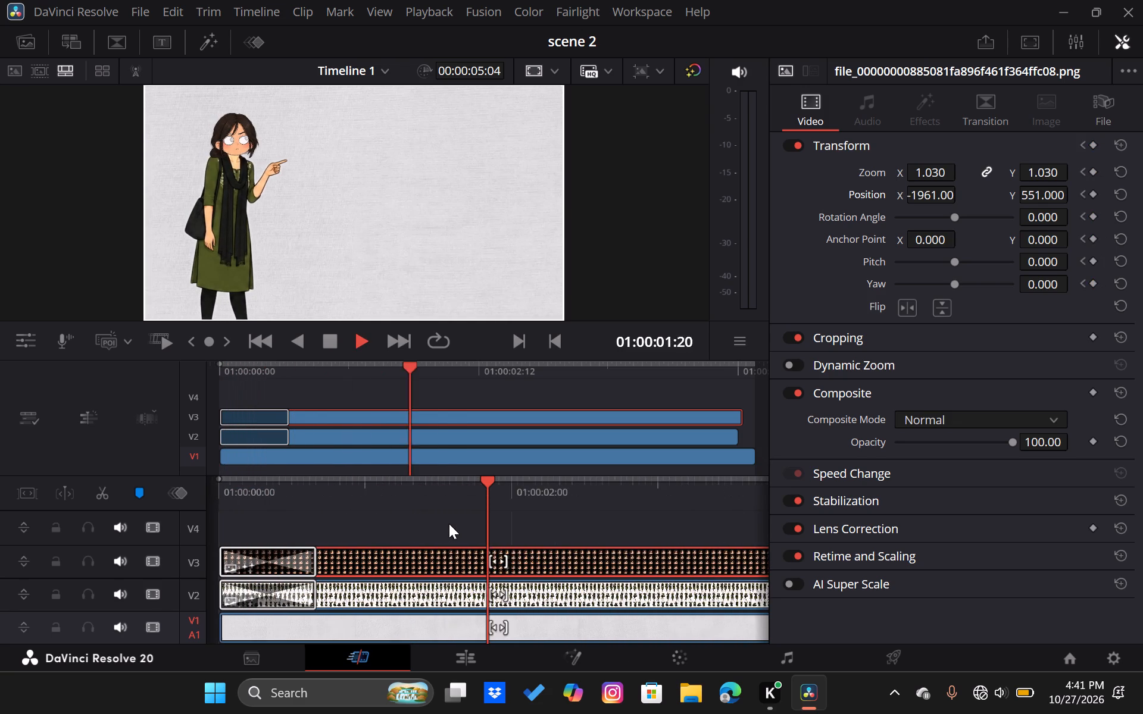
{"action": "key", "text": "space"}
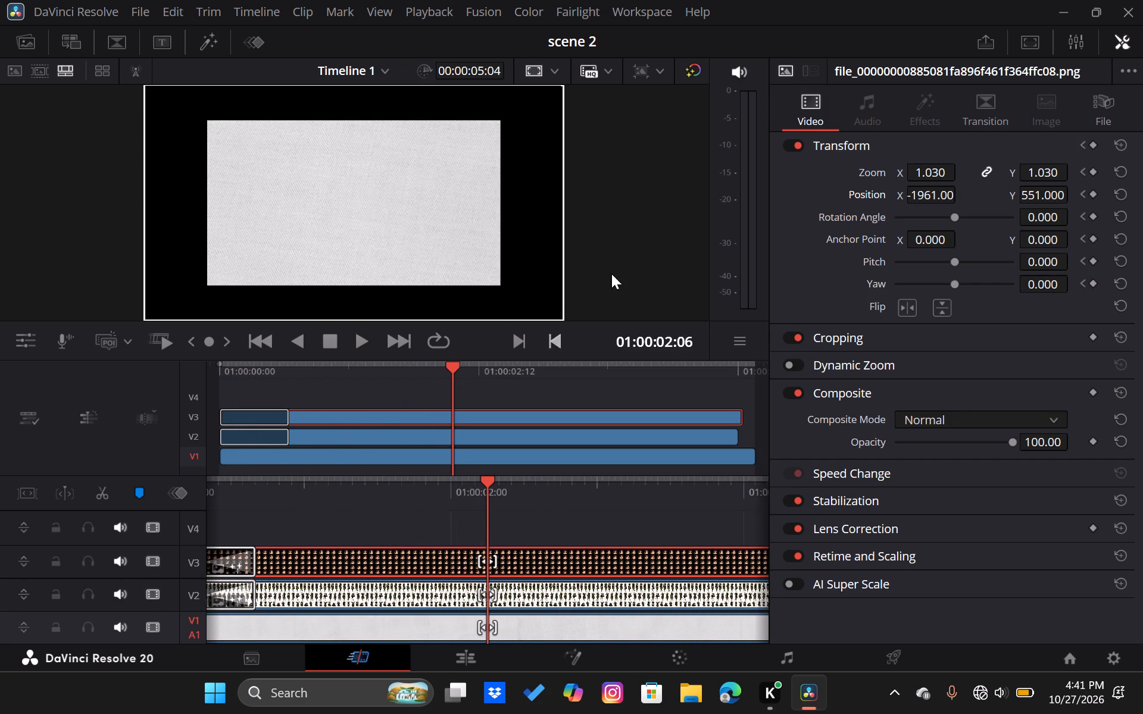
Add a Text Fly Thru title on V4 above the character clips, starting at about 01:00:00:21.
{"action": "left_click", "coordinate": [165, 48]}
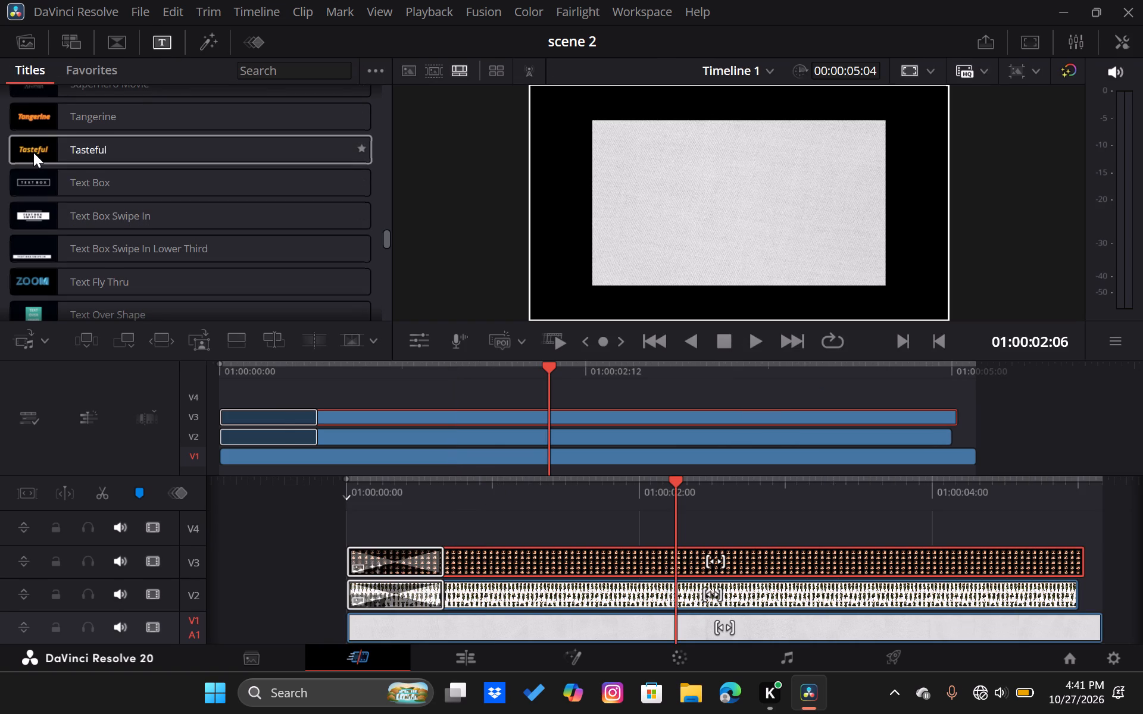
{"action": "left_click", "coordinate": [33, 152]}
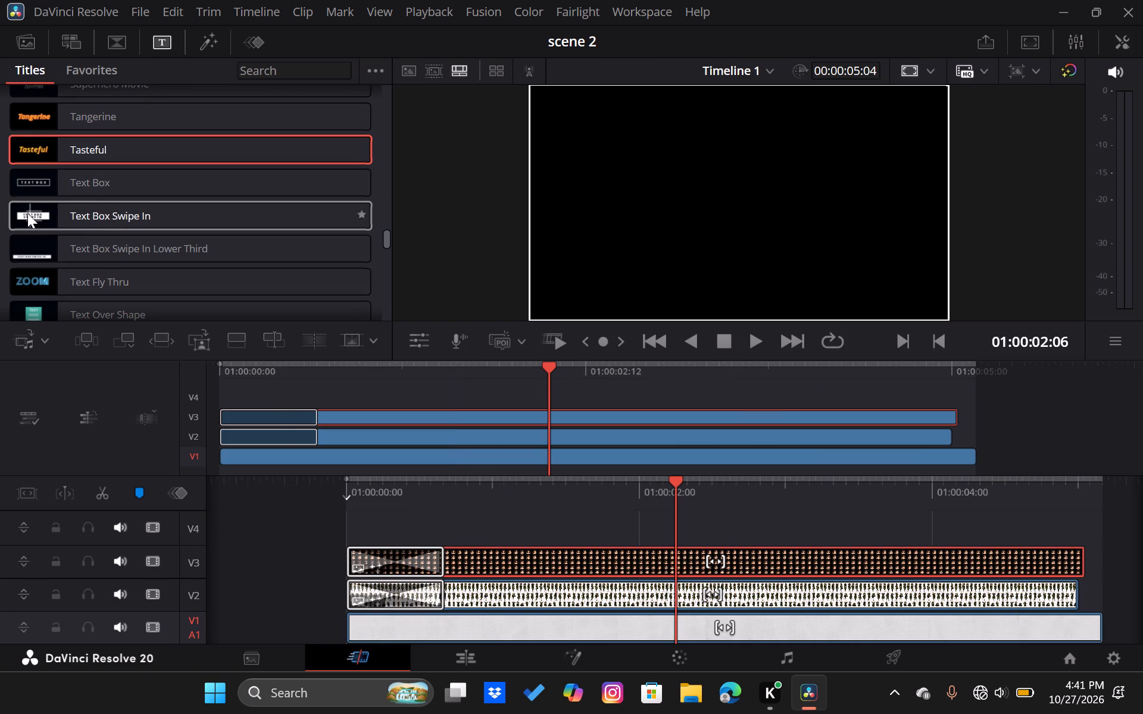
{"action": "scroll", "coordinate": [77, 207], "scroll_direction": "down", "scroll_amount": 1}
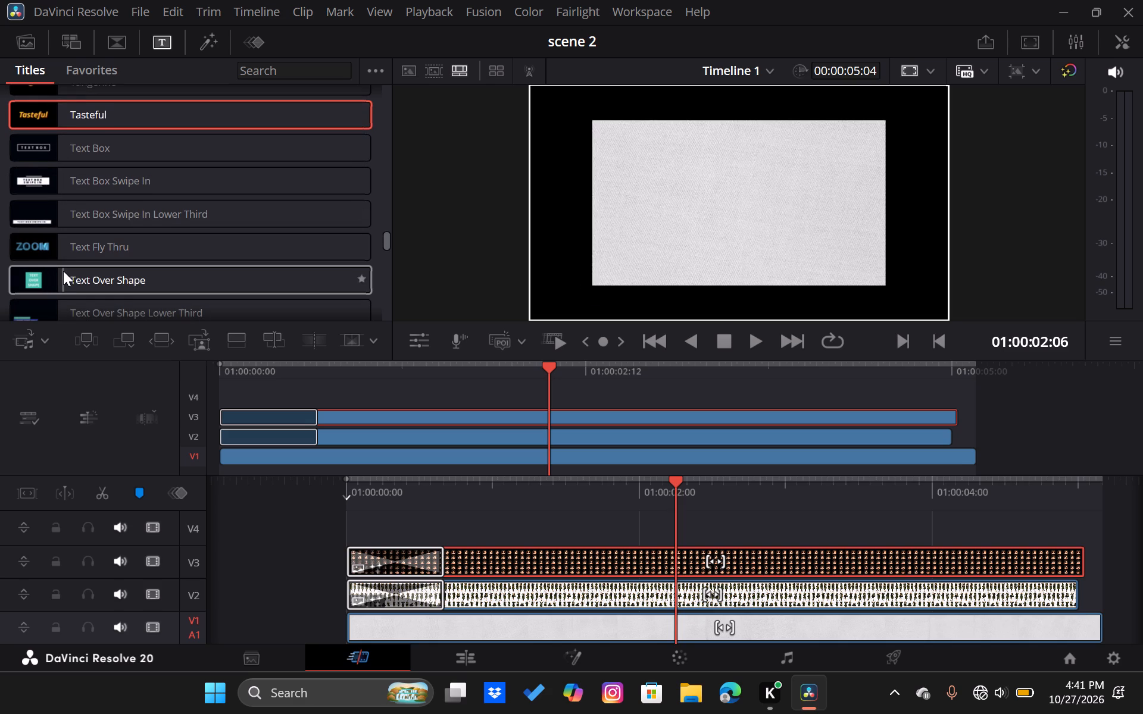
{"action": "scroll", "coordinate": [63, 271], "scroll_direction": "down", "scroll_amount": 2}
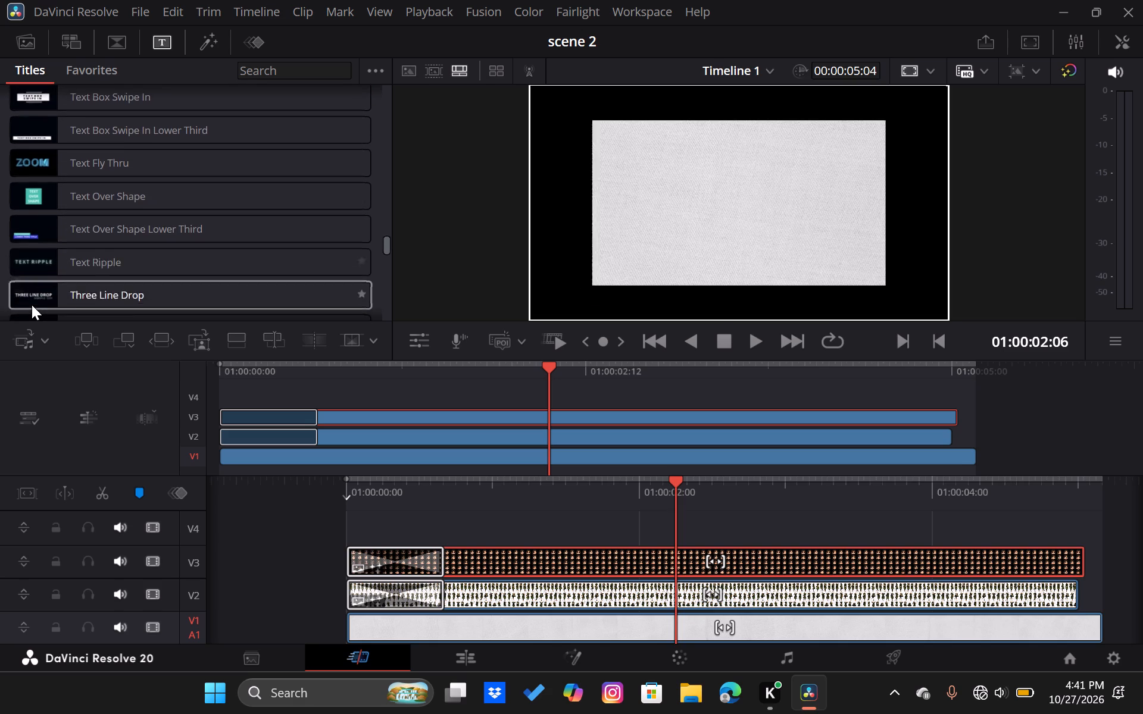
{"action": "scroll", "coordinate": [32, 305], "scroll_direction": "down", "scroll_amount": 3}
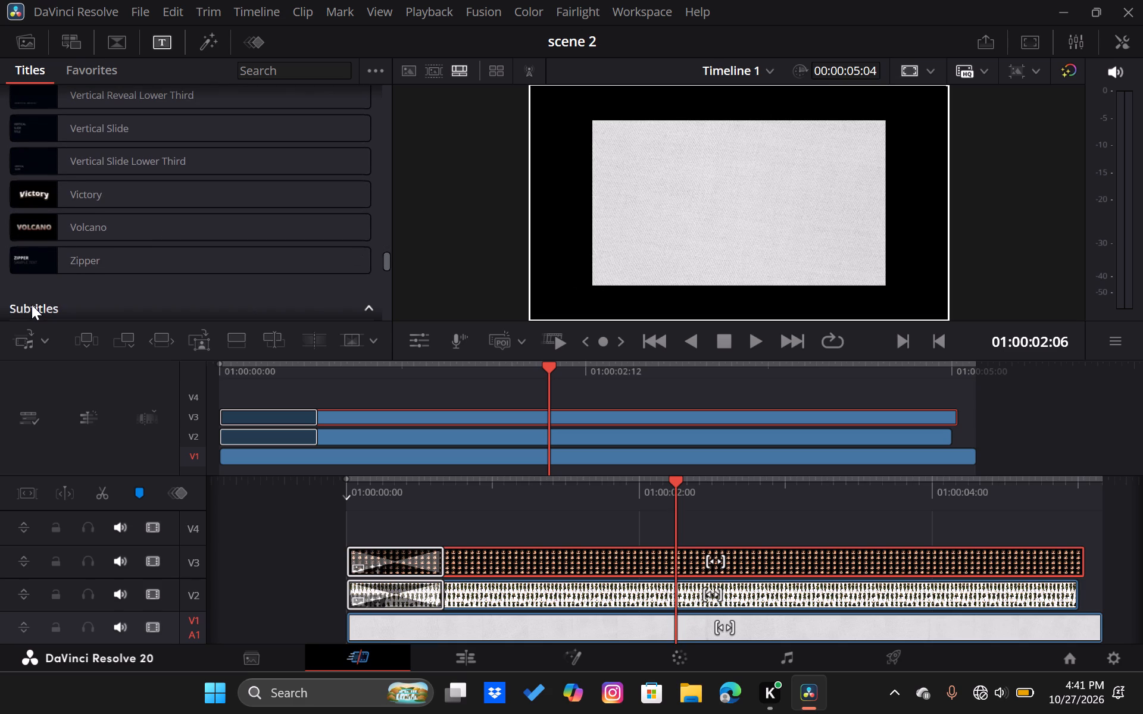
{"action": "scroll", "coordinate": [32, 305], "scroll_direction": "down", "scroll_amount": 1}
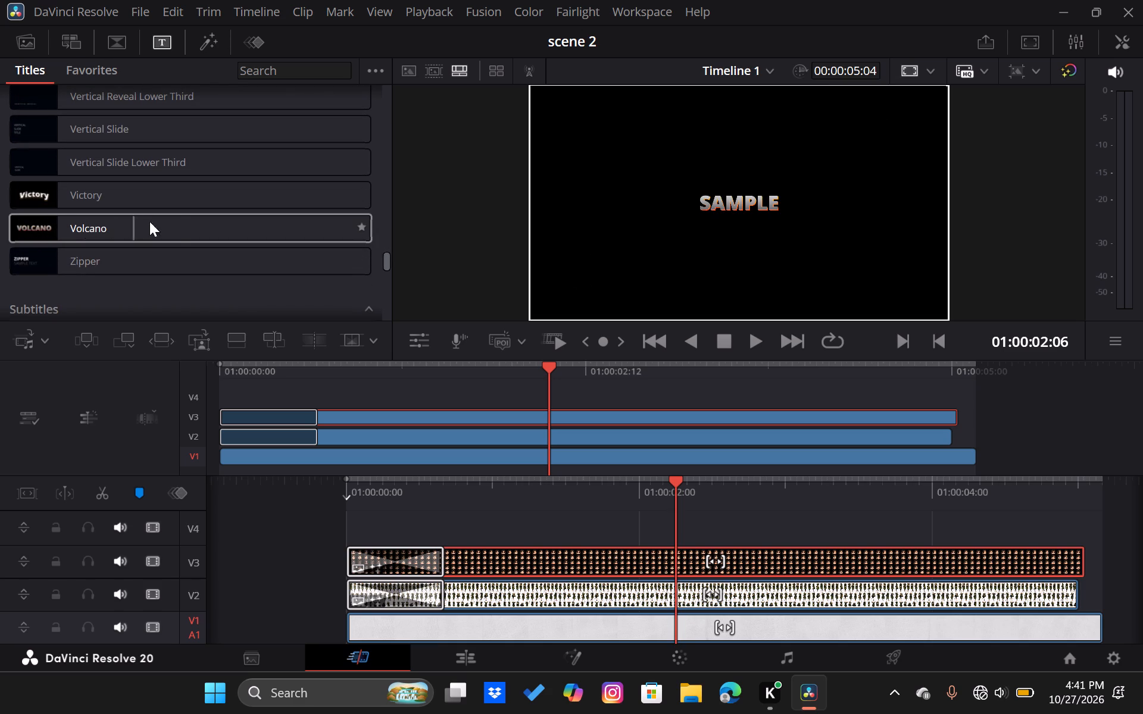
{"action": "scroll", "coordinate": [186, 221], "scroll_direction": "up", "scroll_amount": 1}
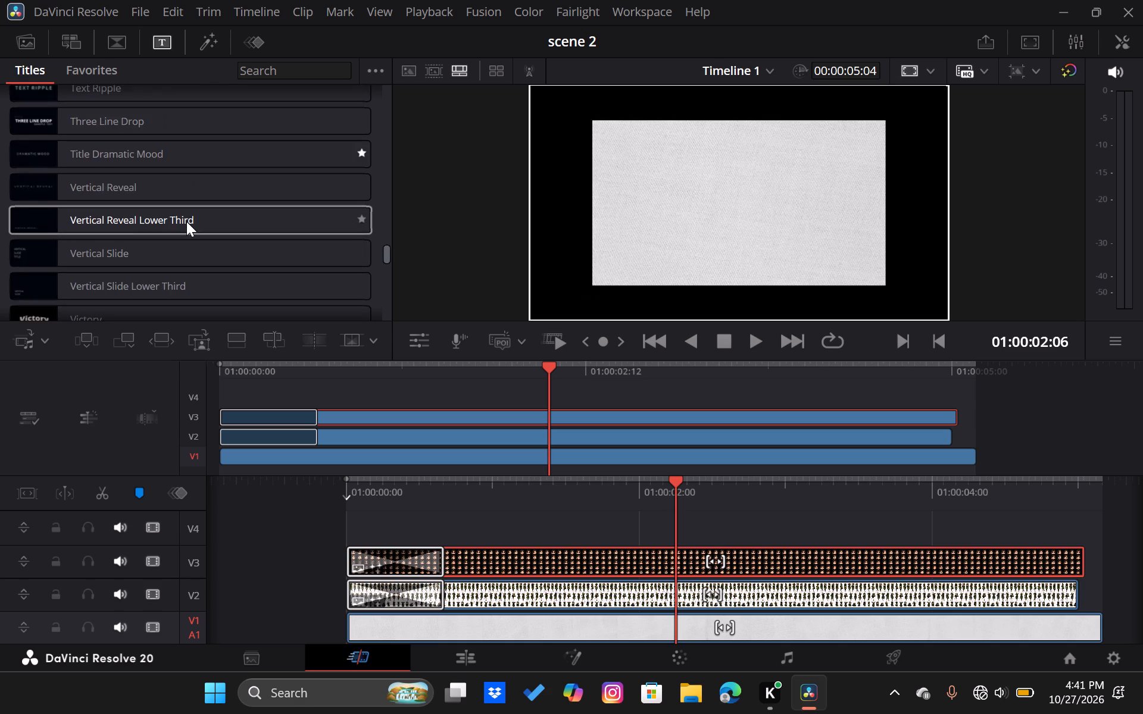
{"action": "scroll", "coordinate": [186, 221], "scroll_direction": "up", "scroll_amount": 2}
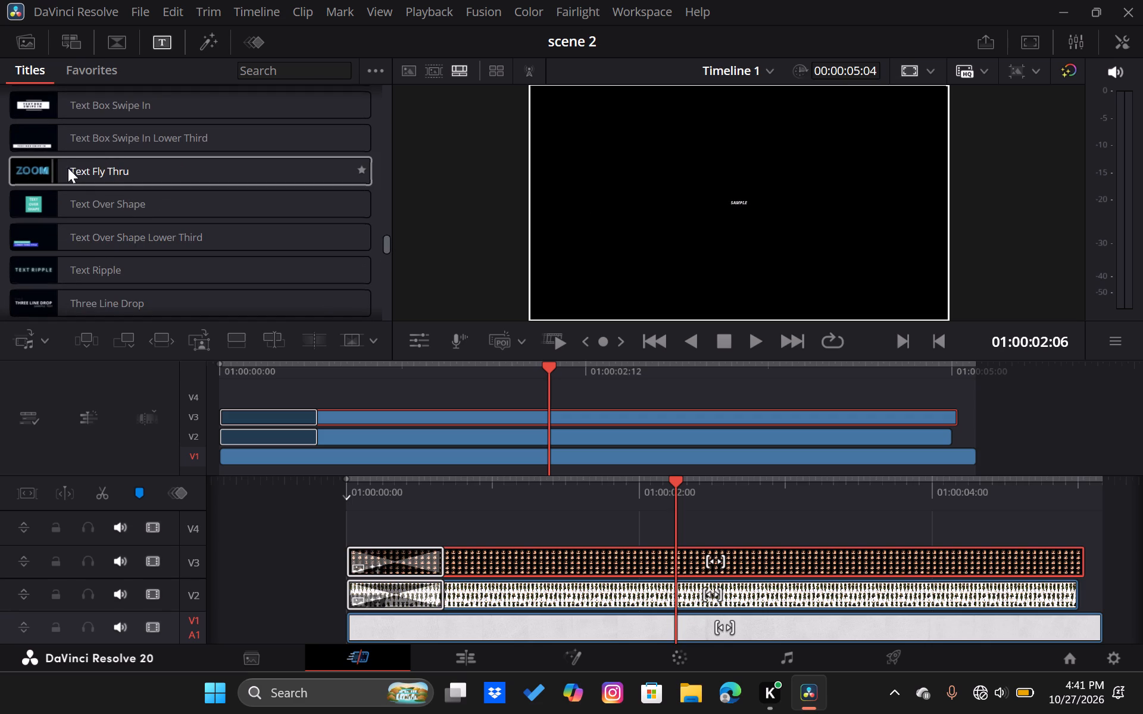
{"action": "left_click_drag", "start_coordinate": [136, 177], "coordinate": [208, 231]}
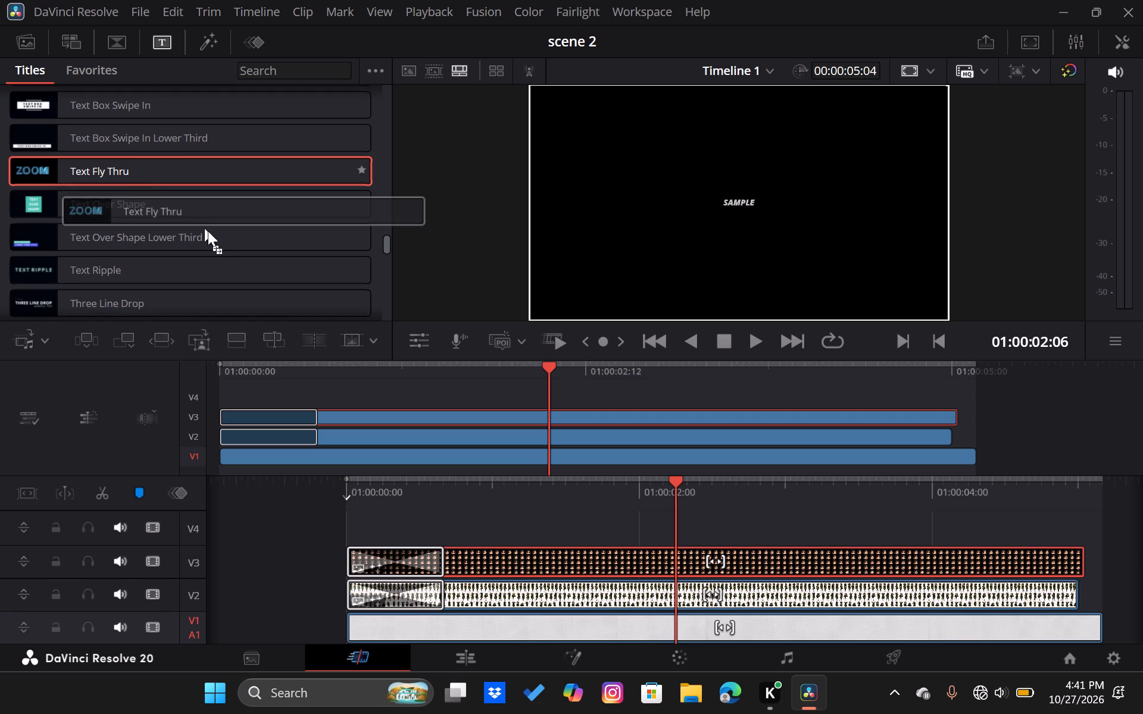
{"action": "left_click_drag", "start_coordinate": [208, 231], "coordinate": [482, 554]}
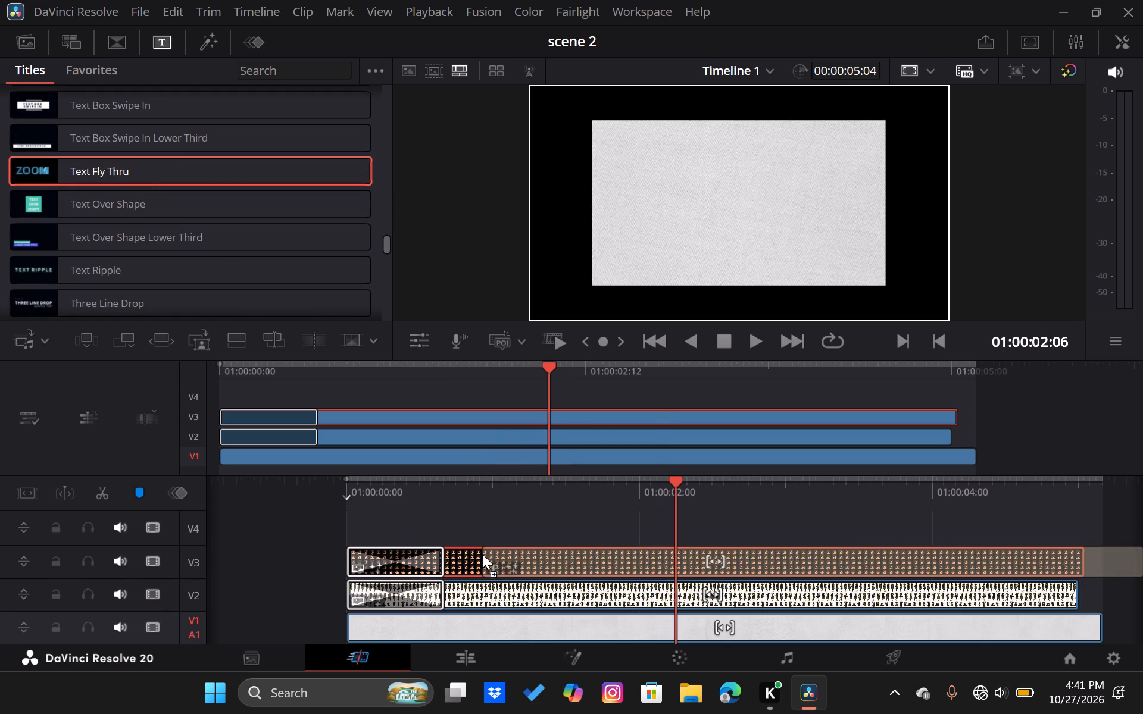
{"action": "left_click_drag", "start_coordinate": [482, 554], "coordinate": [476, 527]}
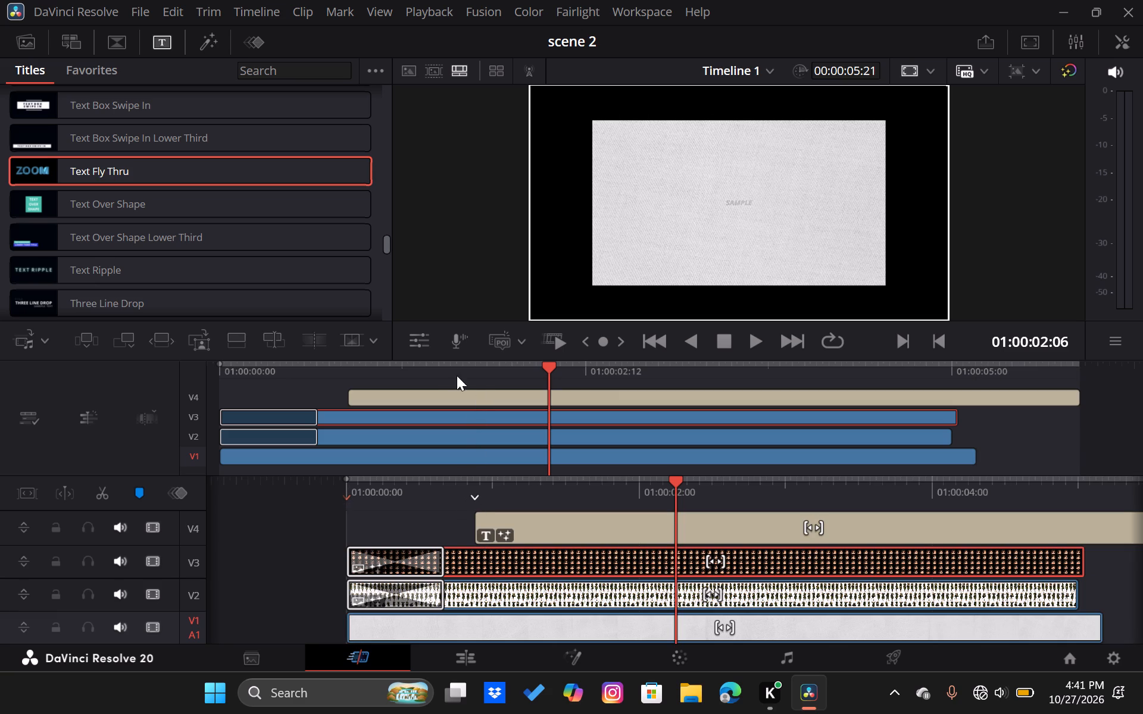
Move the V4 Text Fly Thru title earlier to start at about 01:00:00:16, where the character clips' opening transitions end.
{"action": "left_click", "coordinate": [367, 362]}
{"action": "left_click", "coordinate": [339, 367]}
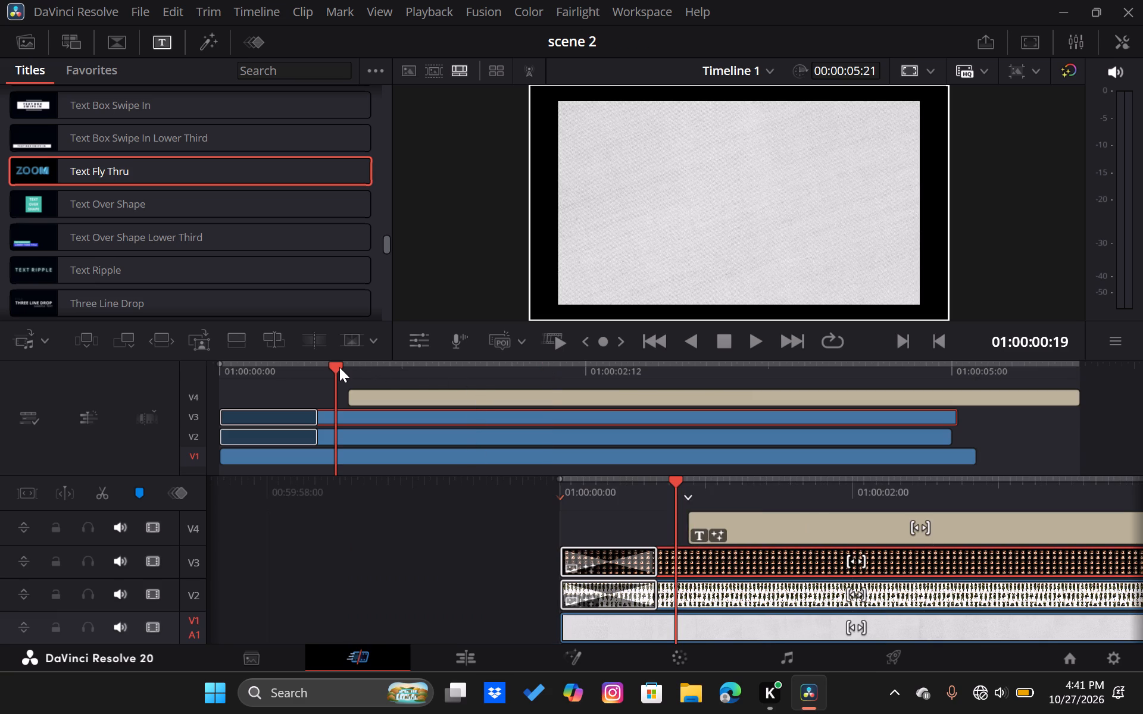
{"action": "left_click", "coordinate": [327, 367]}
{"action": "left_click_drag", "start_coordinate": [327, 367], "coordinate": [346, 368]}
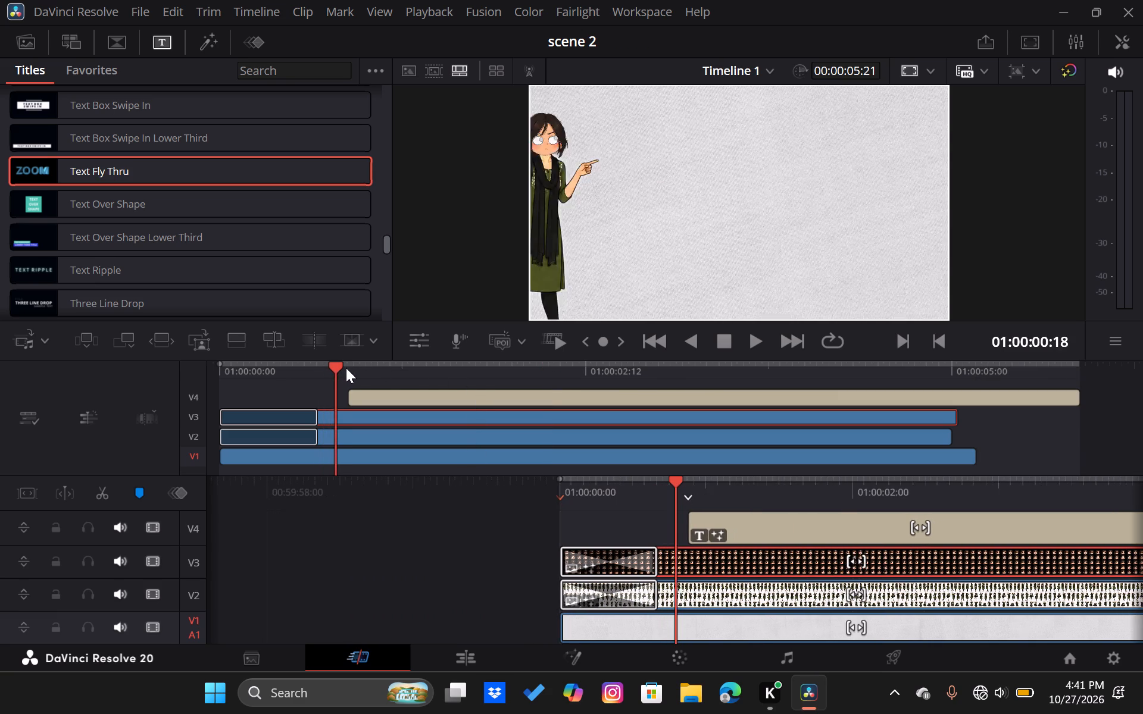
{"action": "left_click_drag", "start_coordinate": [346, 368], "coordinate": [389, 370]}
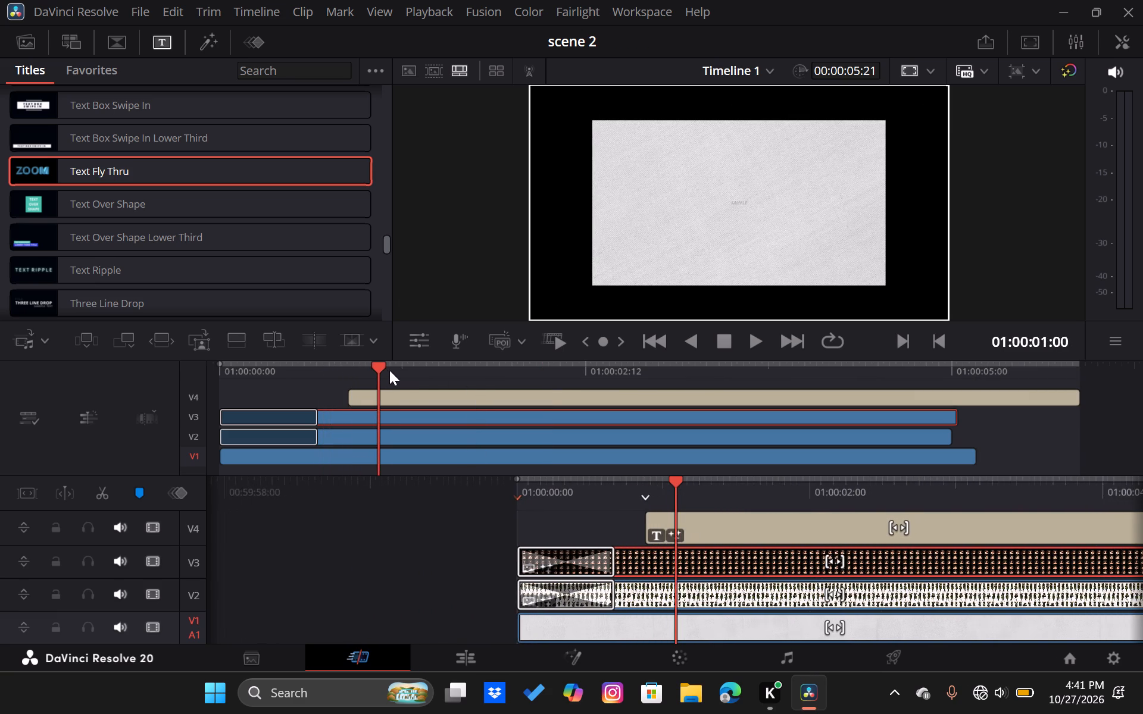
{"action": "left_click_drag", "start_coordinate": [389, 370], "coordinate": [390, 370]}
{"action": "left_click_drag", "start_coordinate": [409, 394], "coordinate": [385, 394]}
{"action": "left_click", "coordinate": [385, 394]}
{"action": "left_click_drag", "start_coordinate": [385, 394], "coordinate": [370, 397]}
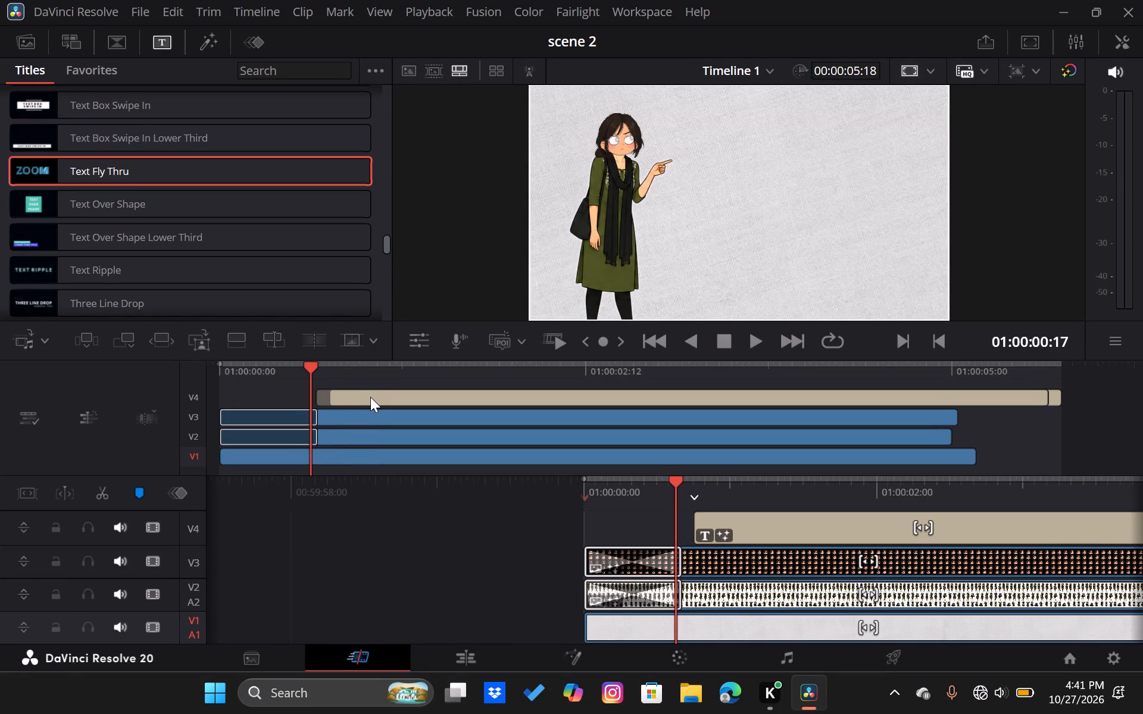
{"action": "left_click_drag", "start_coordinate": [370, 397], "coordinate": [370, 397]}
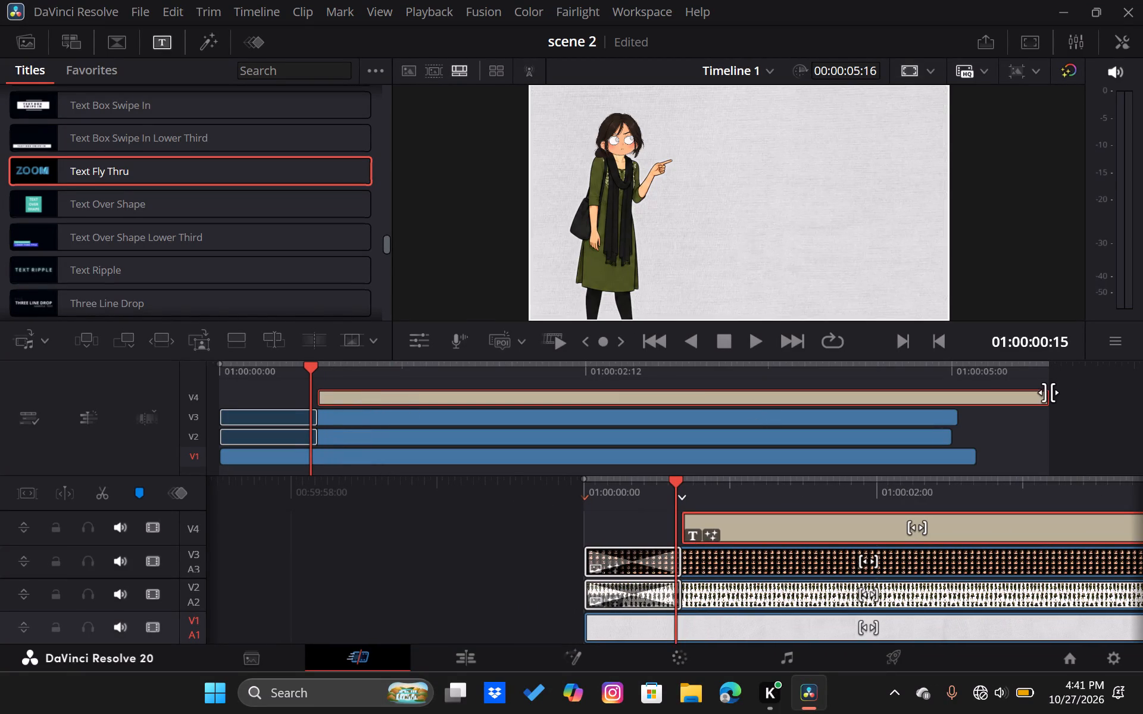
Trim the end of the V4 Text Fly Thru title to a length of about 11 frames.
{"action": "left_click_drag", "start_coordinate": [1048, 392], "coordinate": [531, 396]}
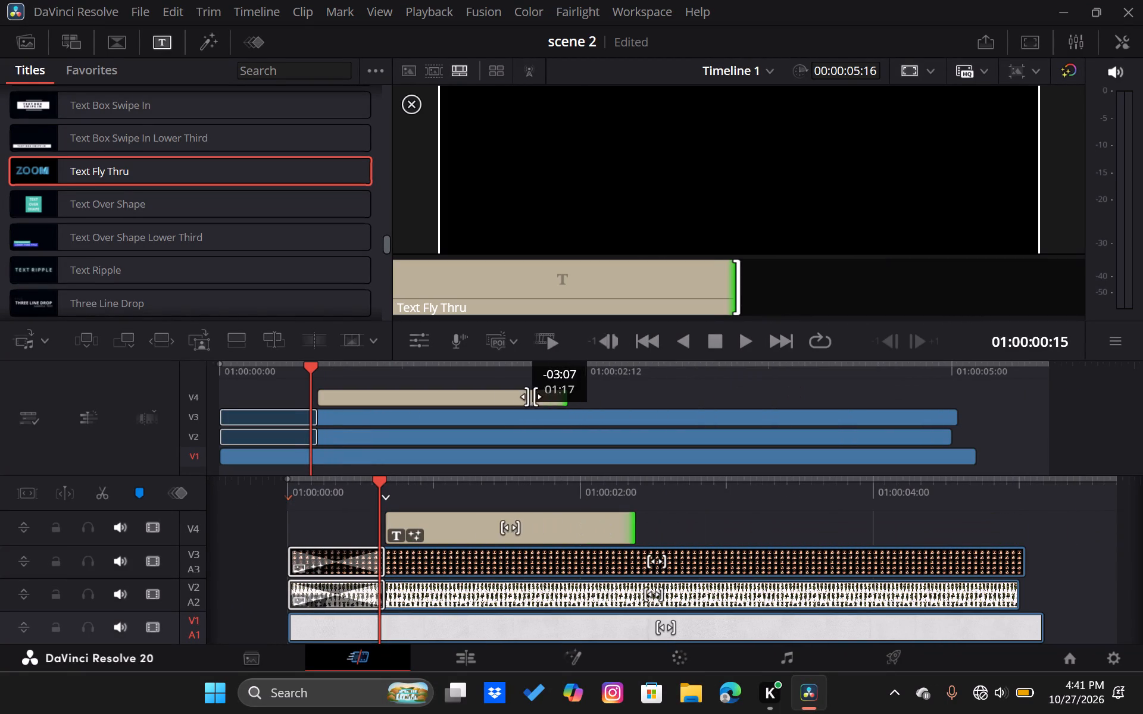
{"action": "left_click_drag", "start_coordinate": [531, 396], "coordinate": [378, 403]}
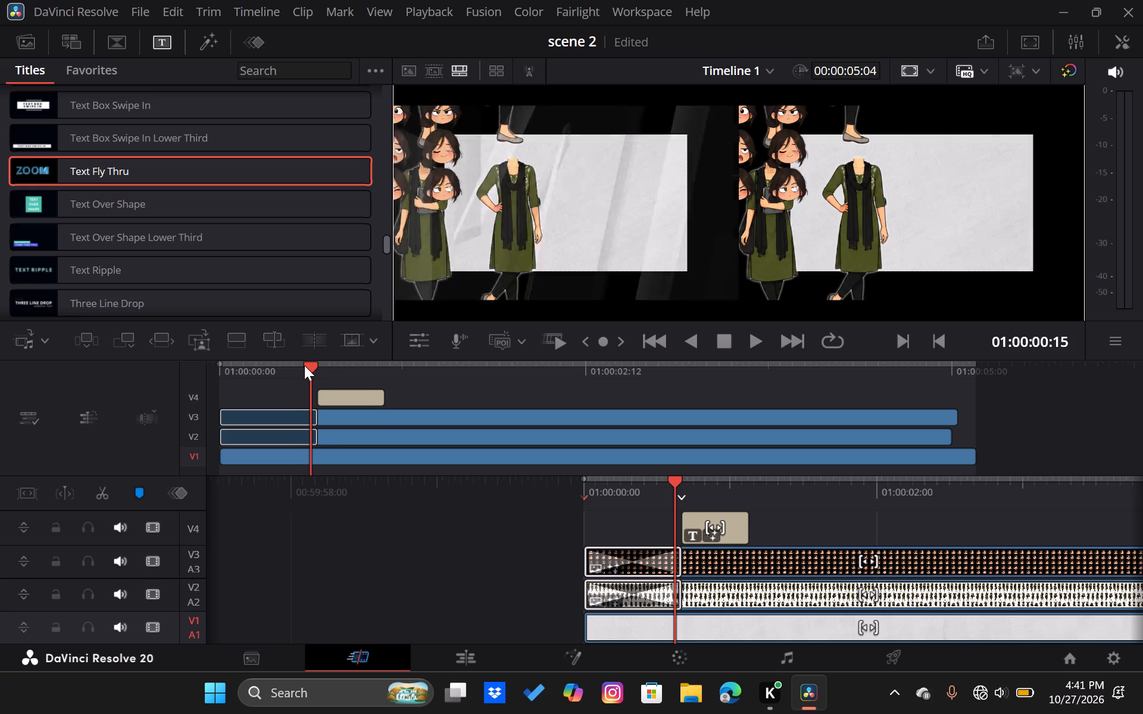
Play back the timeline from its start to review the shortened title's timing.
{"action": "left_click_drag", "start_coordinate": [306, 365], "coordinate": [168, 389]}
{"action": "key", "text": "space"}
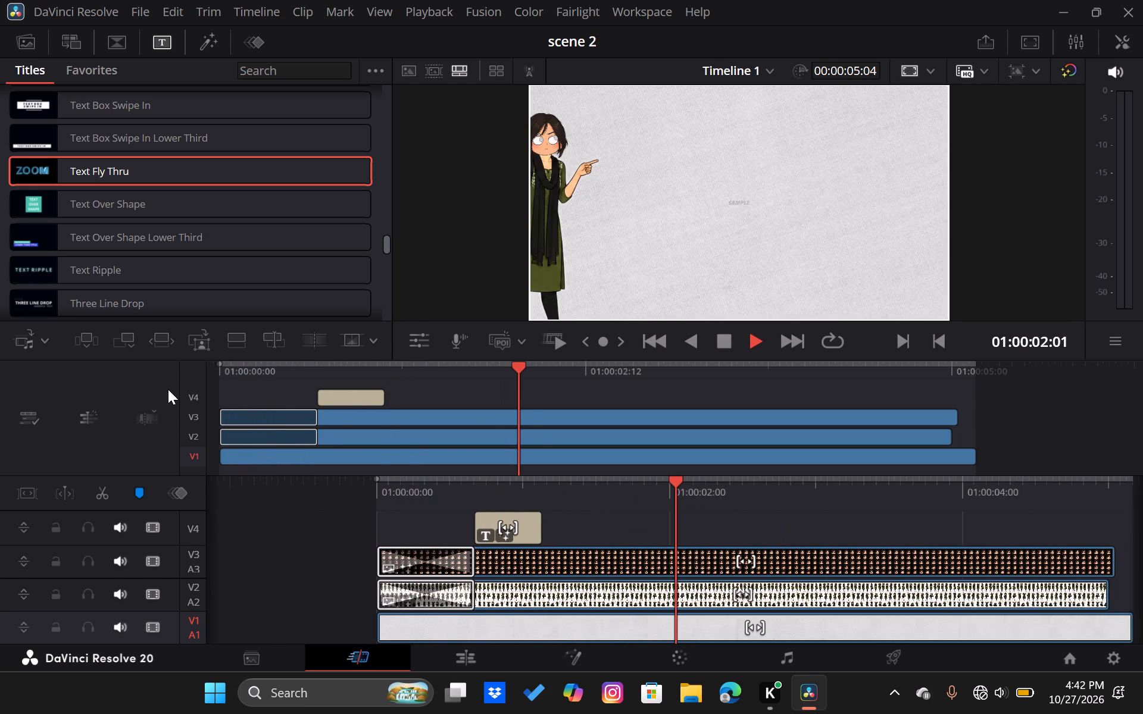
{"action": "key", "text": "space"}
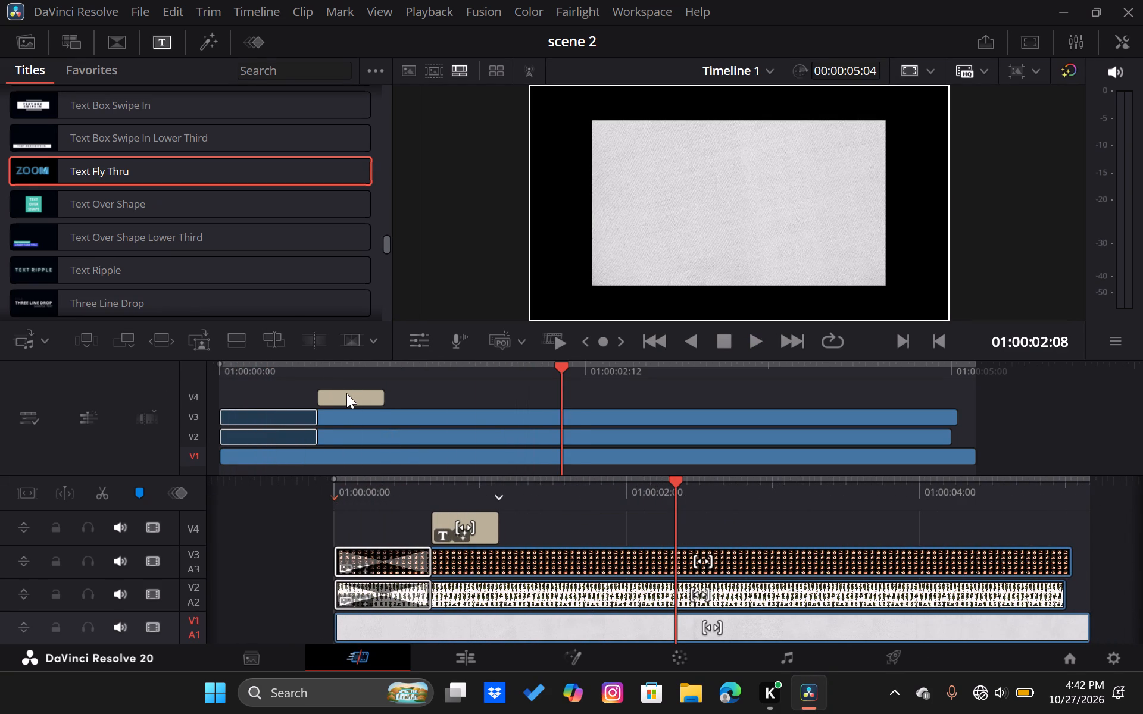
Shift the V4 title to start at about 01:00:00:13 and extend its end to a length of about 21 frames.
{"action": "left_click_drag", "start_coordinate": [346, 393], "coordinate": [323, 395]}
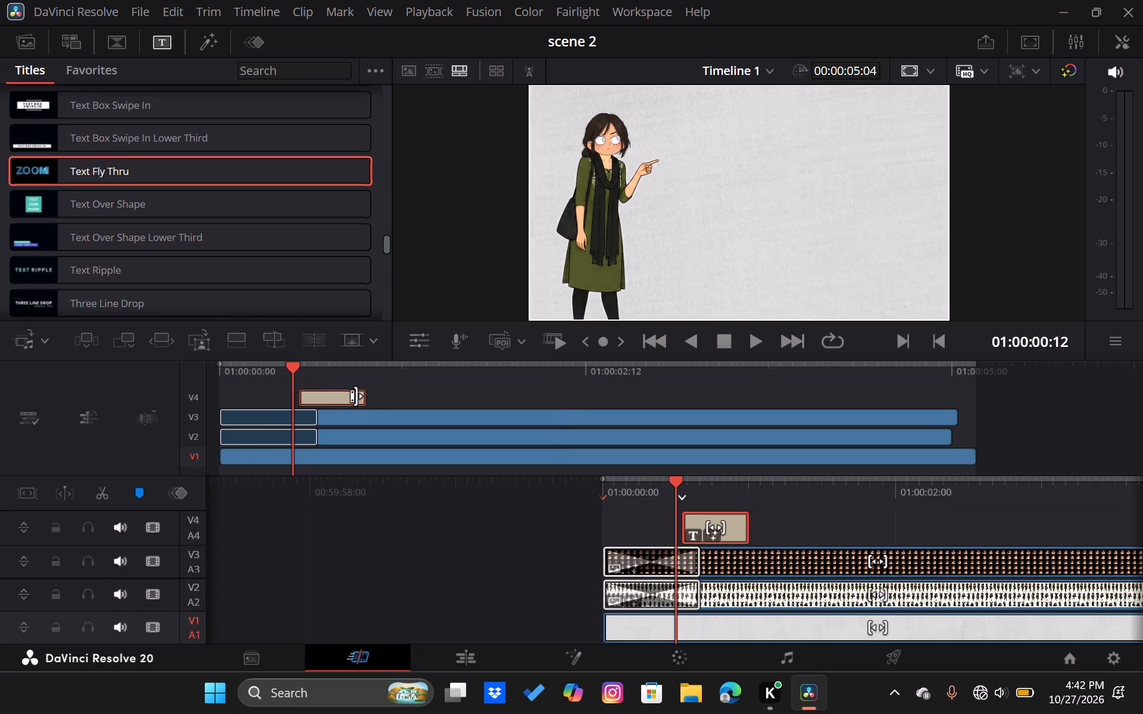
{"action": "left_click_drag", "start_coordinate": [364, 397], "coordinate": [373, 397]}
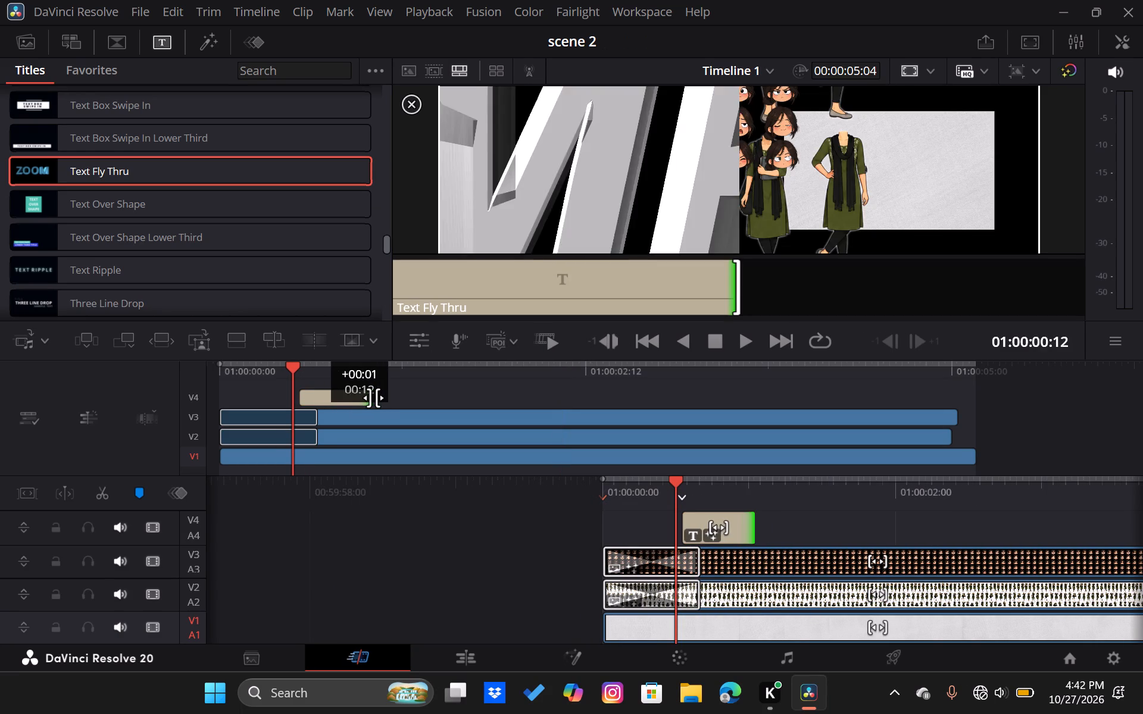
{"action": "left_click_drag", "start_coordinate": [373, 397], "coordinate": [382, 399]}
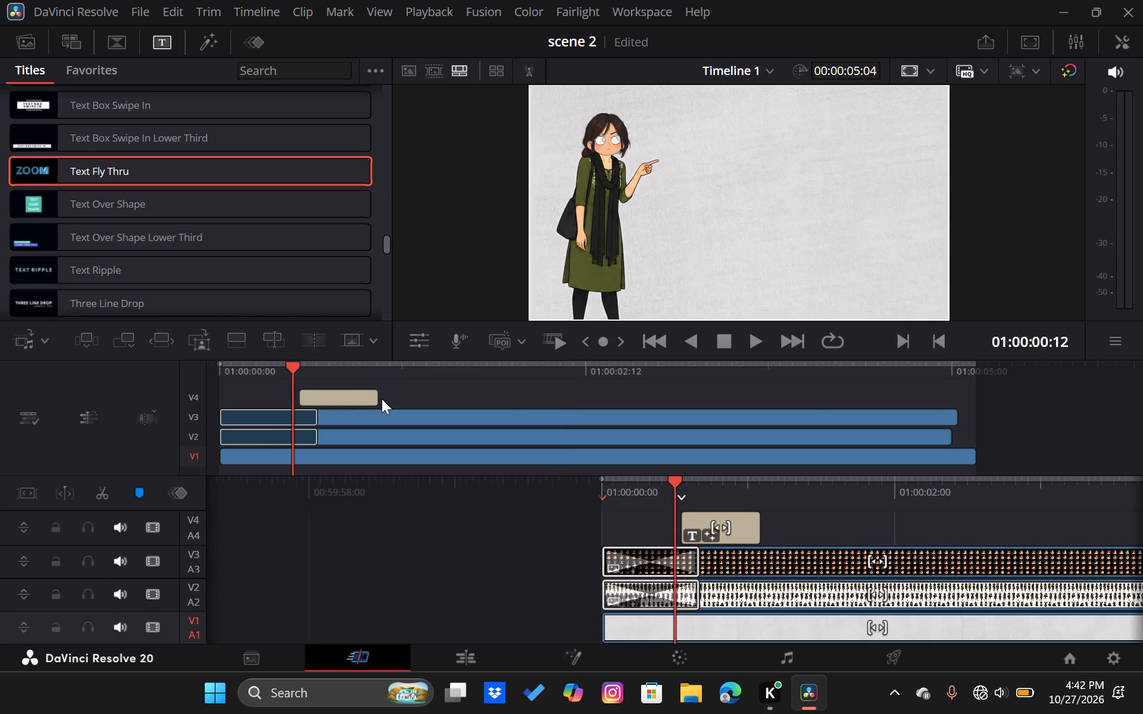
{"action": "left_click_drag", "start_coordinate": [377, 399], "coordinate": [426, 401]}
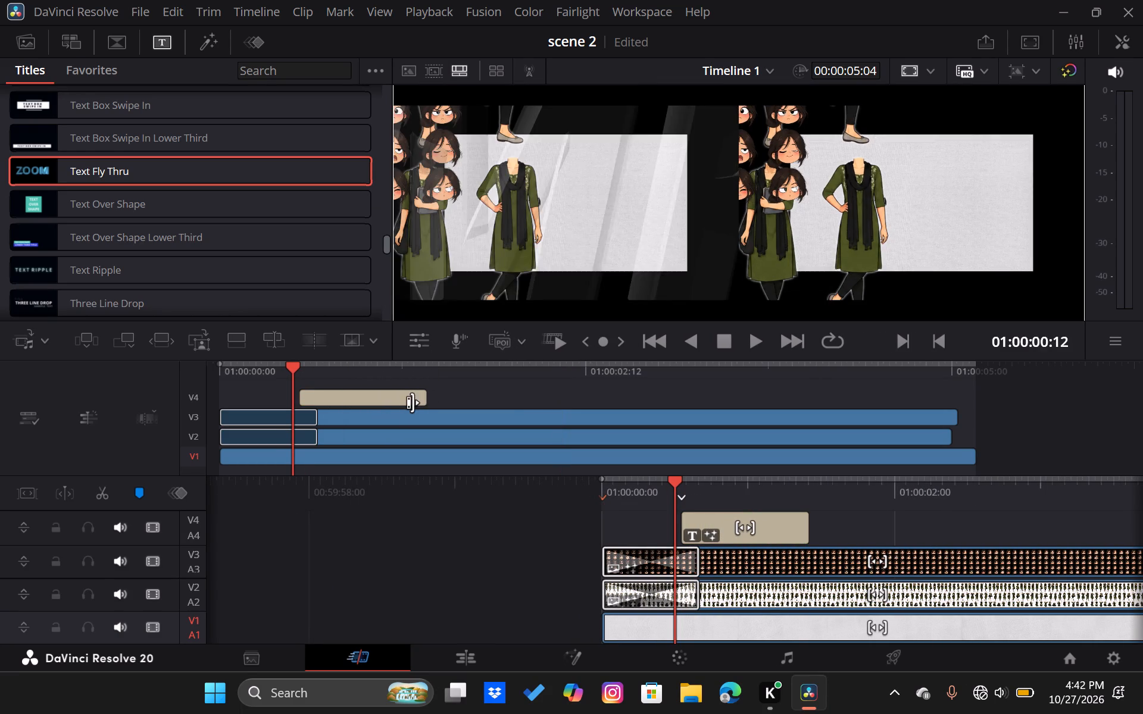
Play back the timeline past the V4 Text Fly Thru title to review its timing.
{"action": "left_click", "coordinate": [323, 547]}
{"action": "left_click", "coordinate": [323, 547]}
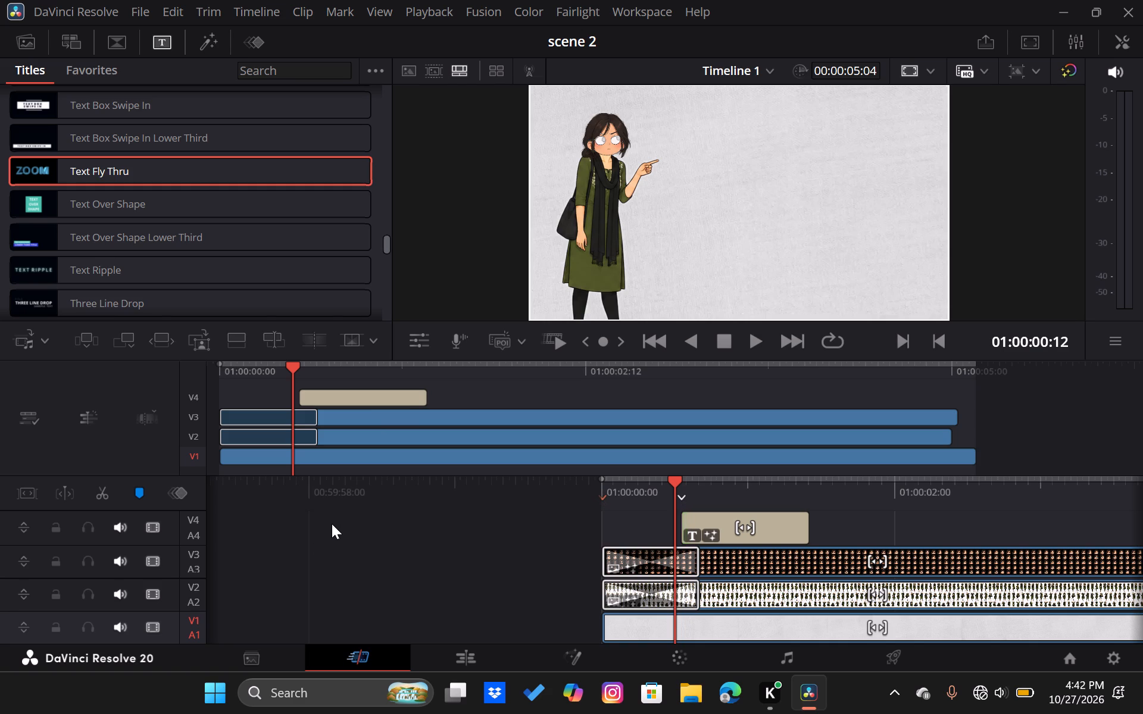
{"action": "key", "text": "space"}
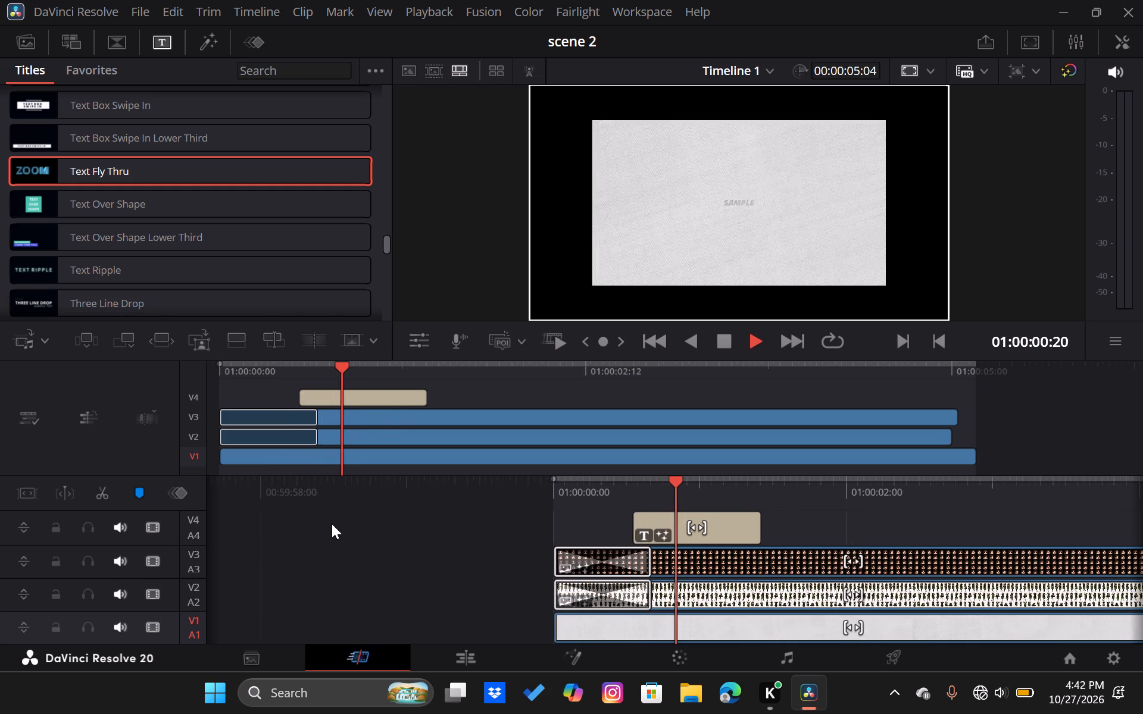
{"action": "key", "text": "space"}
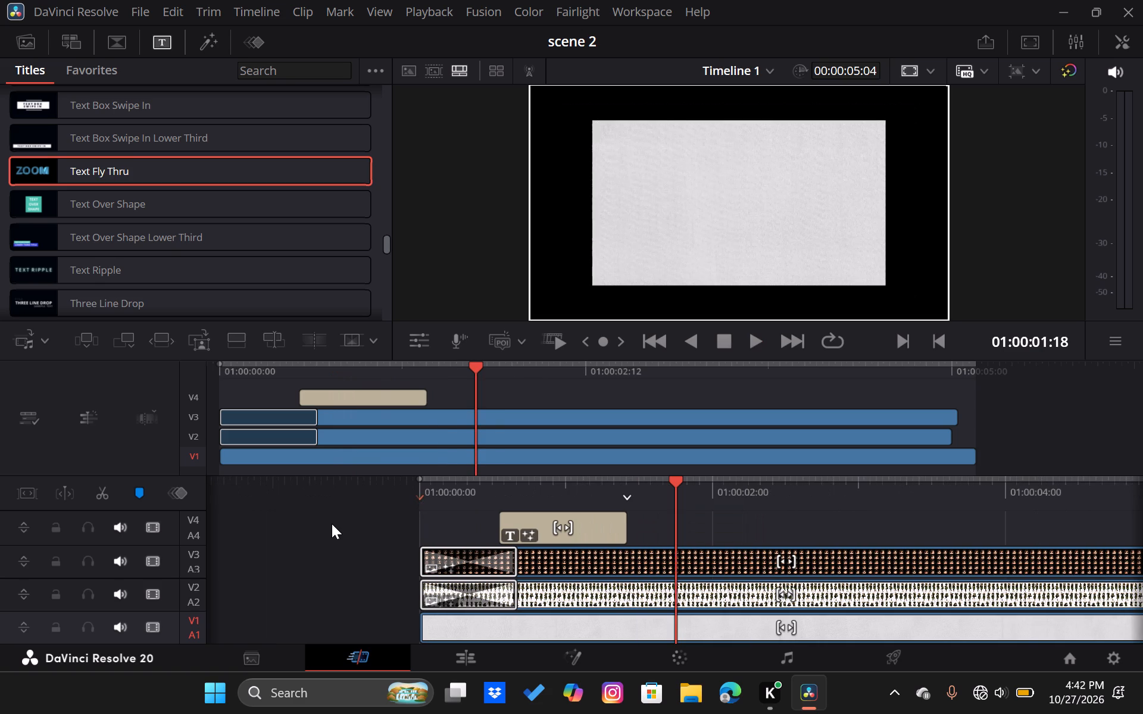
{"action": "key", "text": "space"}
{"action": "key", "text": "space"}
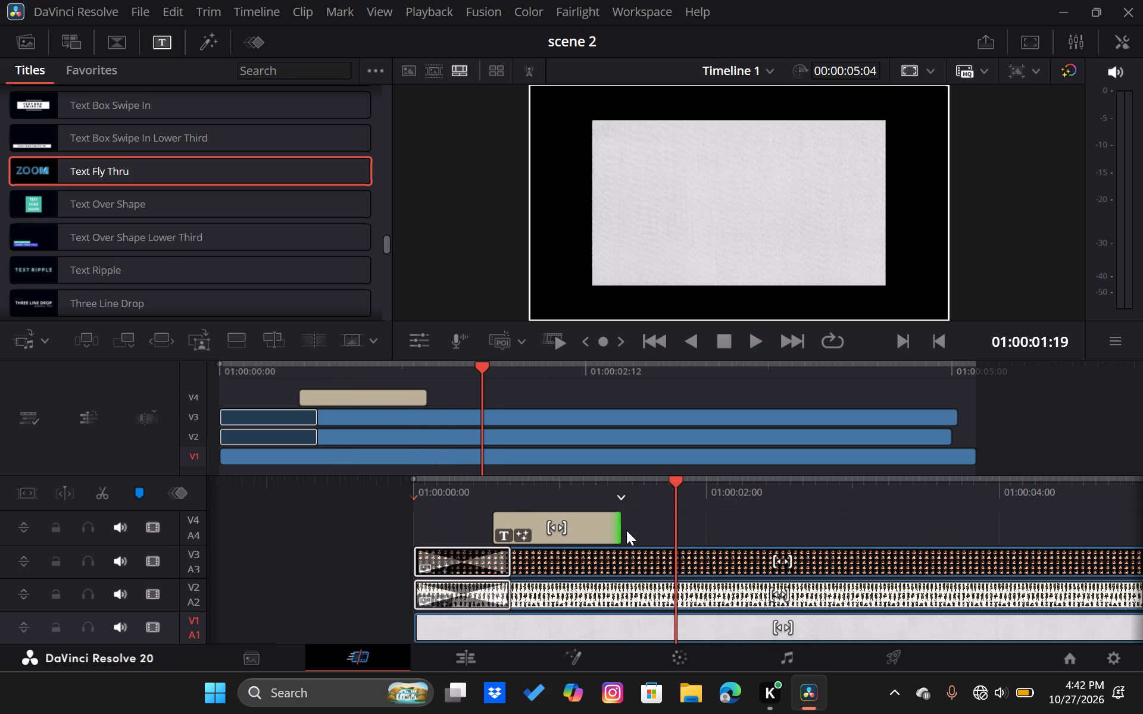
Extend the end of the V4 Text Fly Thru title to a length of about 2 seconds 9 frames.
{"action": "left_click_drag", "start_coordinate": [619, 530], "coordinate": [805, 529]}
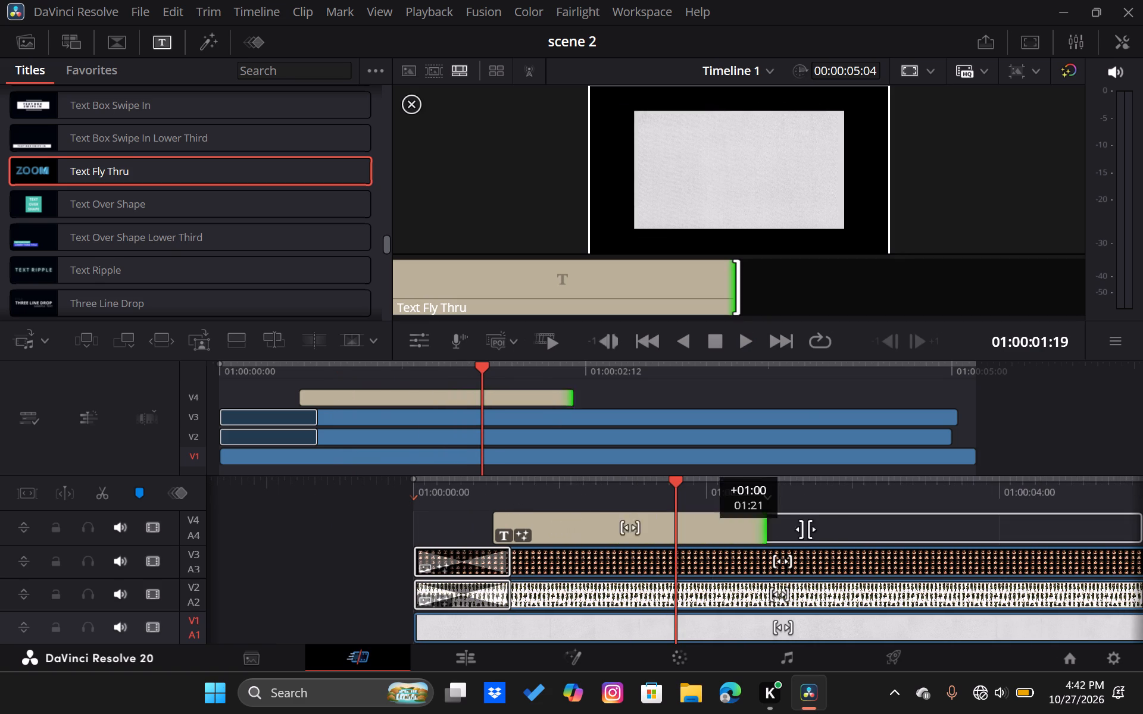
{"action": "left_click_drag", "start_coordinate": [805, 529], "coordinate": [840, 531]}
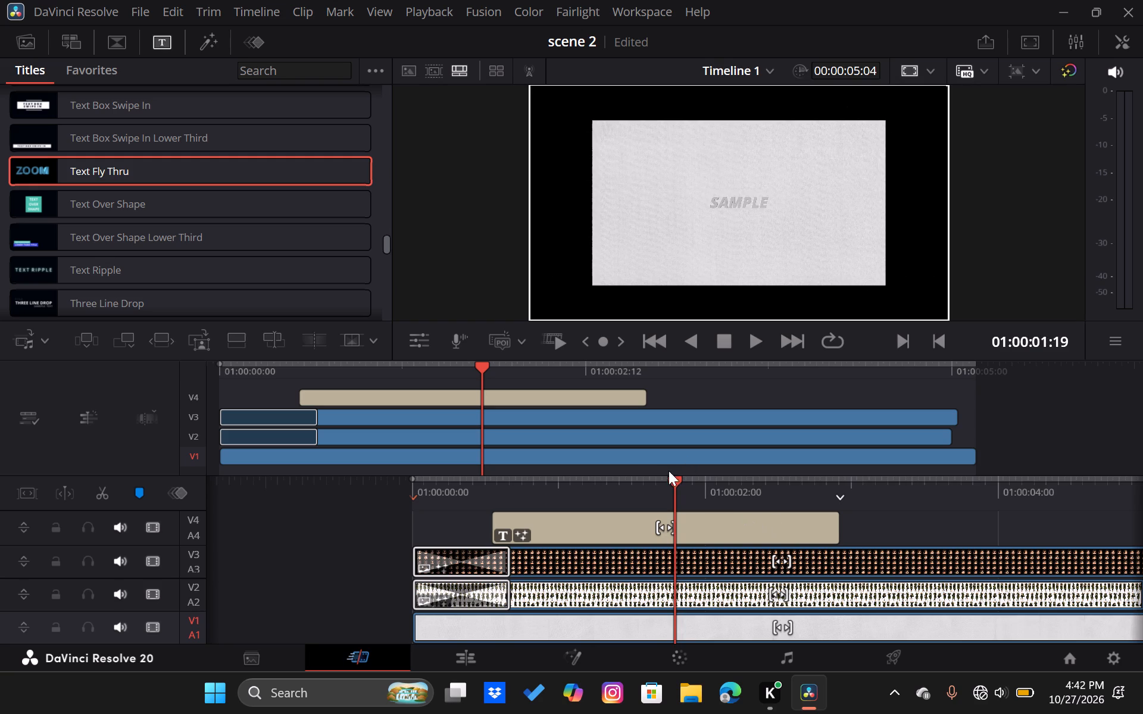
Play back the timeline through the end of the lengthened V4 title.
{"action": "scroll", "coordinate": [647, 477], "scroll_direction": "right", "scroll_amount": 3}
{"action": "key", "text": "space"}
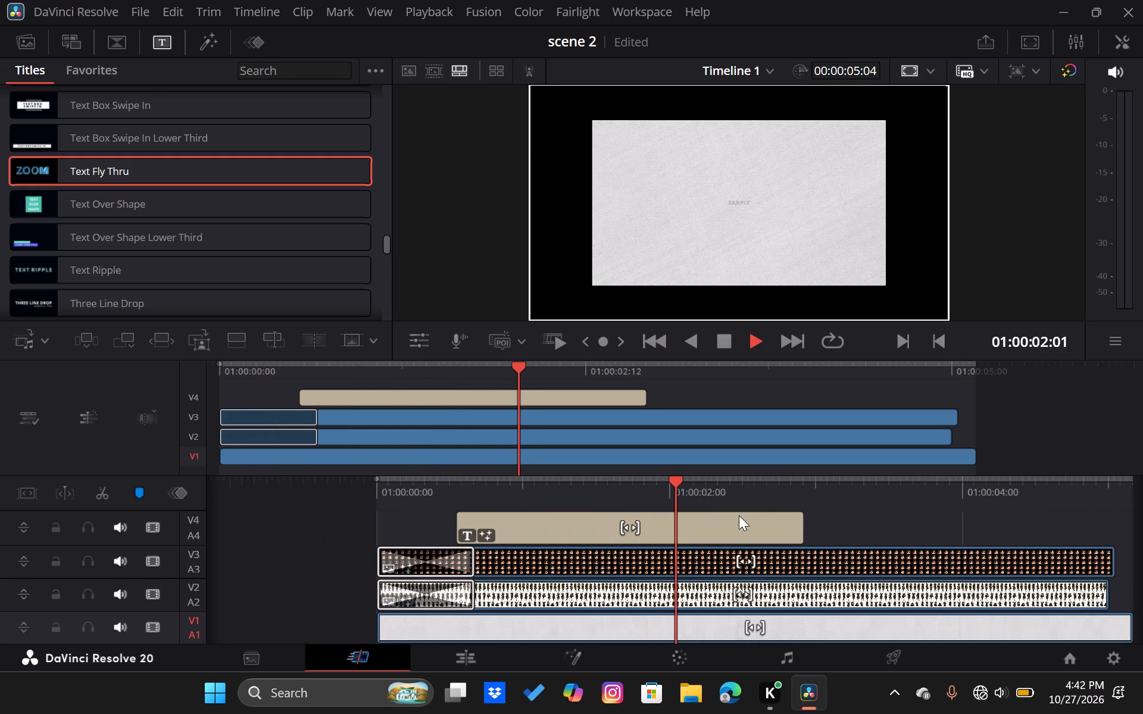
{"action": "key", "text": "space"}
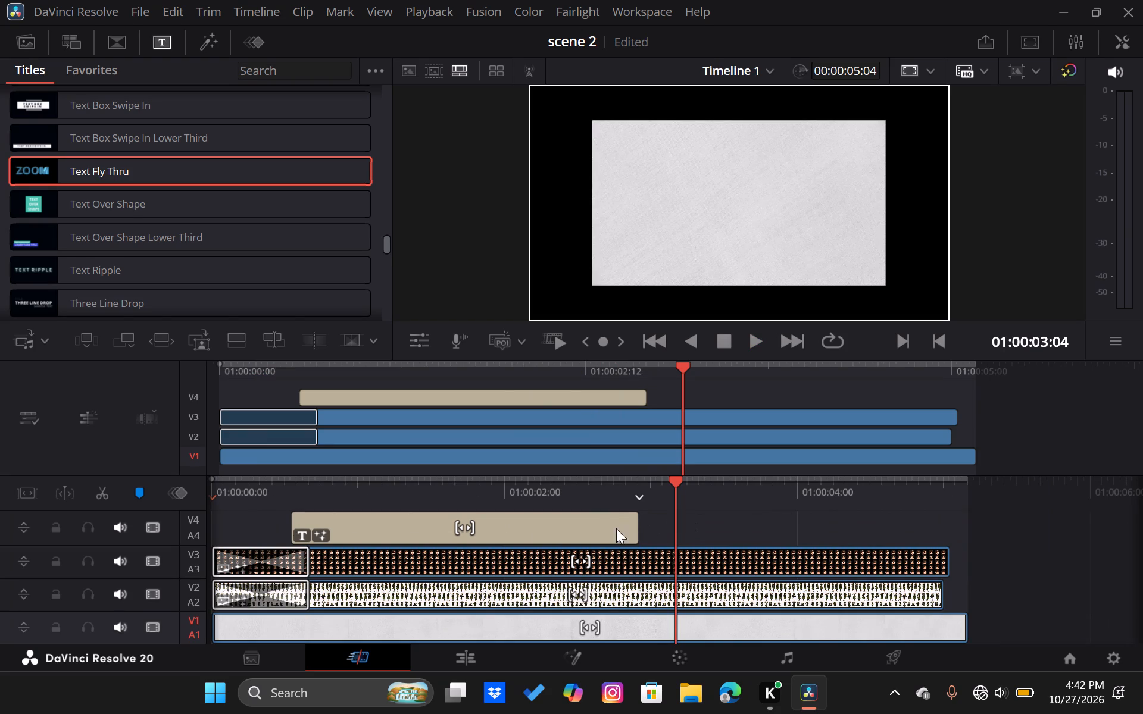
Open the V4 Text Fly Thru title's properties at 01:00:02:00 and clear its SAMPLE text.
{"action": "left_click", "coordinate": [603, 524]}
{"action": "scroll", "coordinate": [603, 524], "scroll_direction": "right", "scroll_amount": 2}
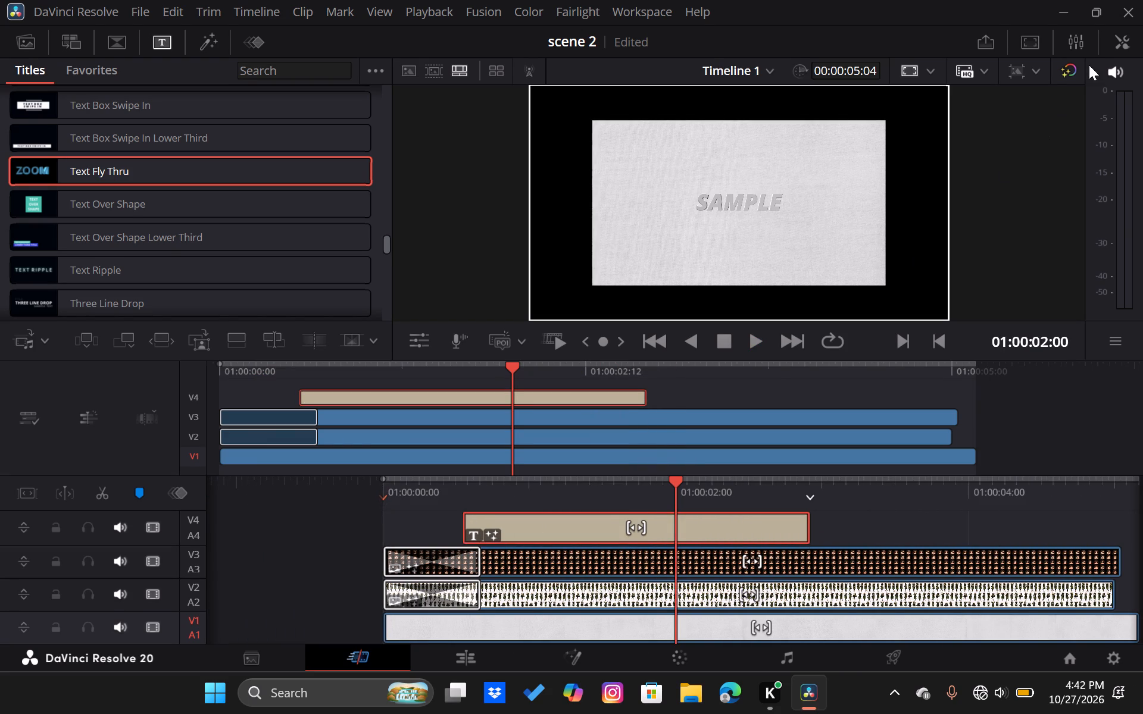
{"action": "left_click", "coordinate": [1116, 46]}
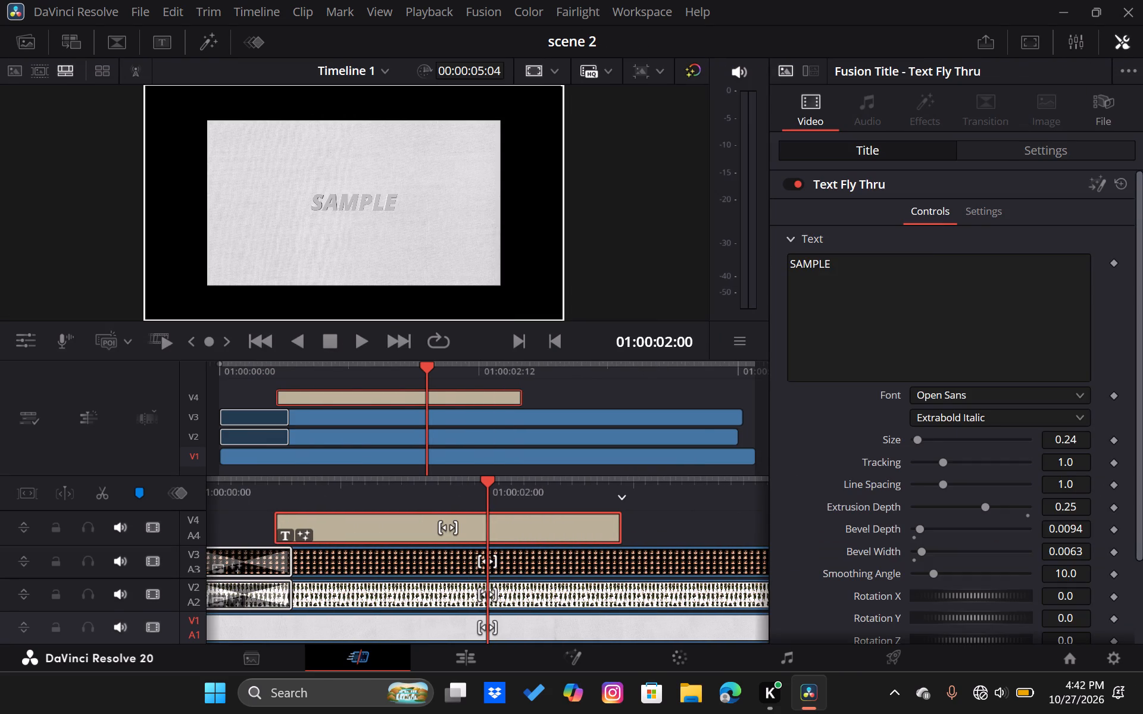
{"action": "left_click_drag", "start_coordinate": [851, 271], "coordinate": [787, 271]}
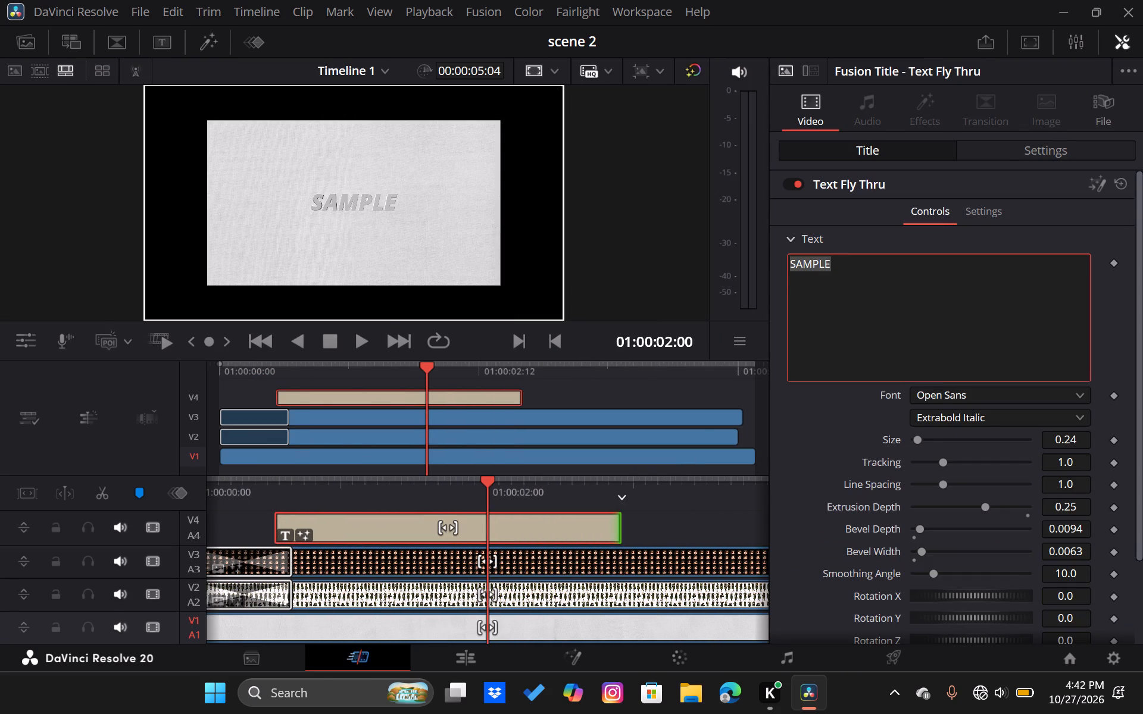
{"action": "key", "text": "BackSpace"}
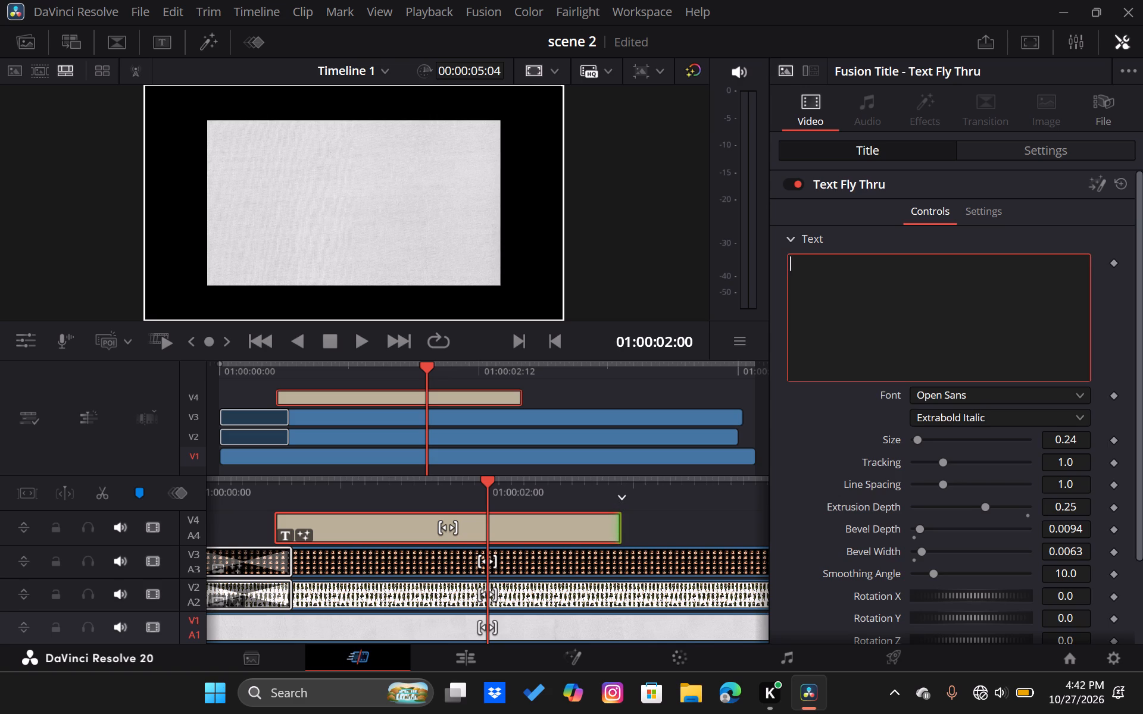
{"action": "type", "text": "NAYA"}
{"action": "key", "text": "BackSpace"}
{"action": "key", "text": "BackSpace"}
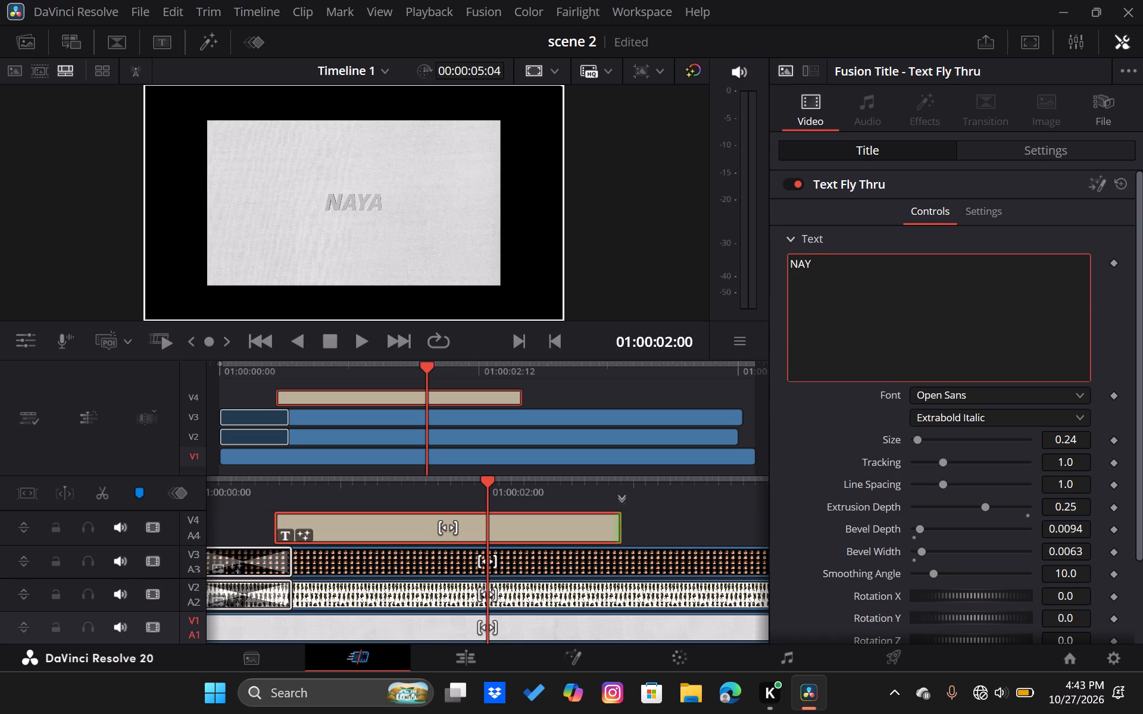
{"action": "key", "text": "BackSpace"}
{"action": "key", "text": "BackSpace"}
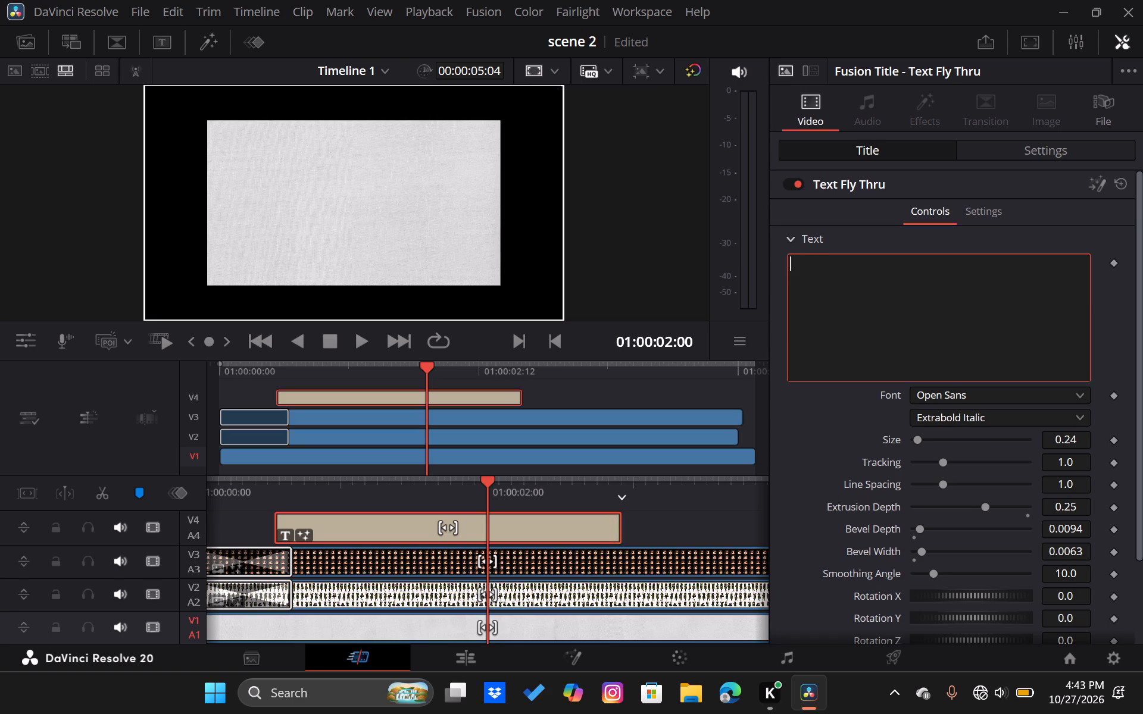
Enter "RADHE FIRM LTD" as the title text.
{"action": "type", "text": "RADHE FIRM"}
{"action": "key", "text": "space"}
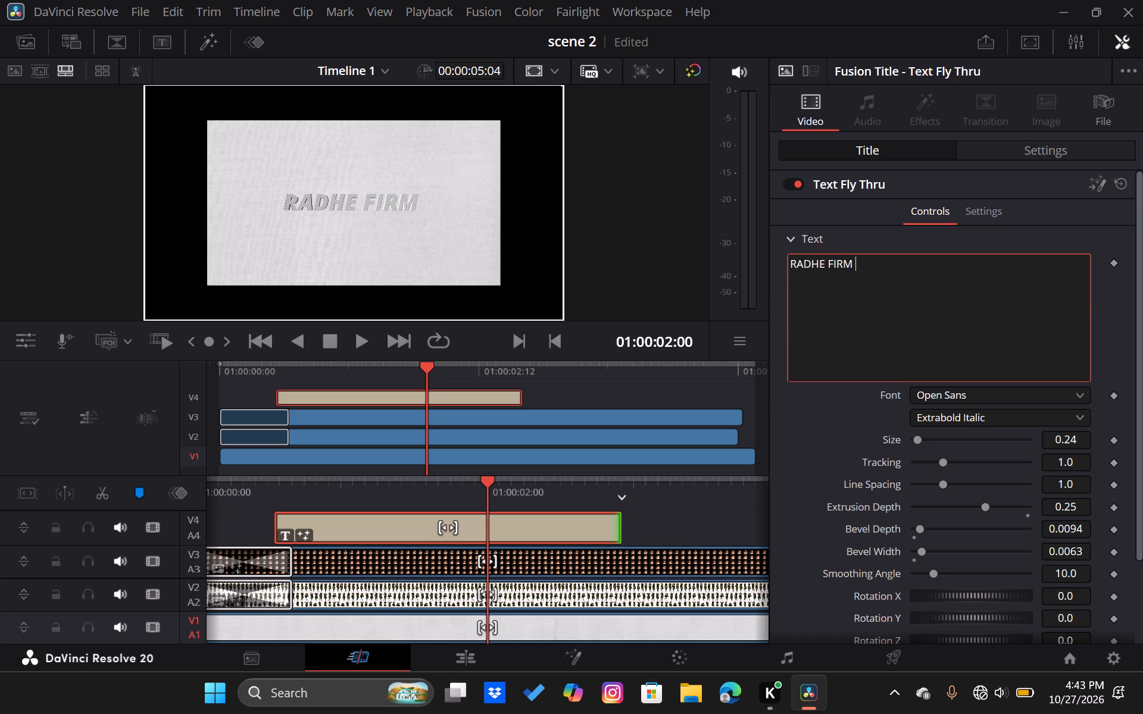
{"action": "type", "text": "LTD"}
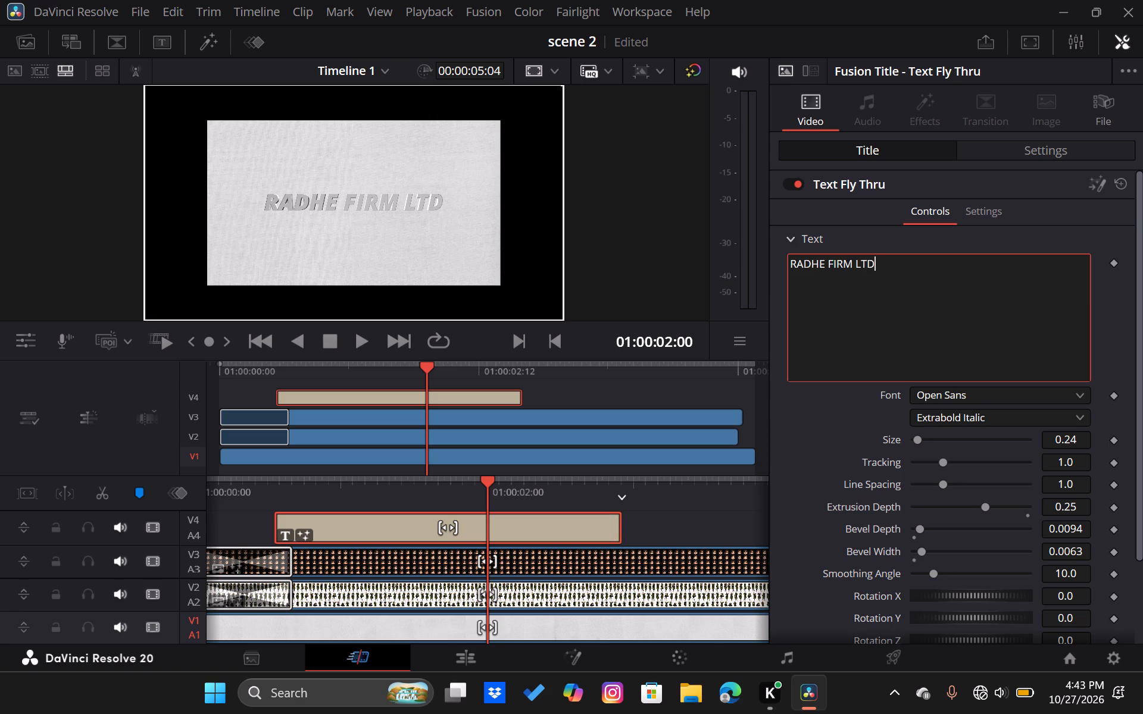
Replace "FIRM LTD" in the title text with a second line reading "& sons co.".
{"action": "key", "text": "BackSpace"}
{"action": "key", "text": "BackSpace"}
{"action": "key", "text": "BackSpace"}
{"action": "key", "text": "BackSpace"}
{"action": "key", "text": "BackSpace"}
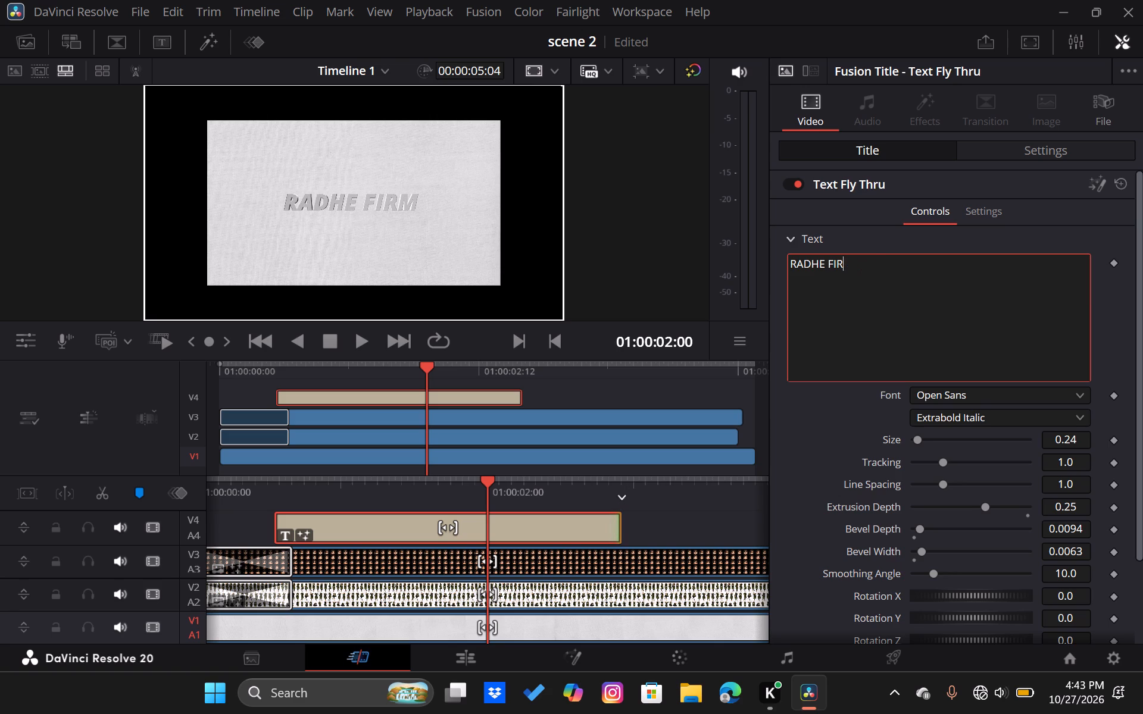
{"action": "key", "text": "BackSpace"}
{"action": "key", "text": "BackSpace"}
{"action": "key", "text": "BackSpace"}
{"action": "key", "text": "Return"}
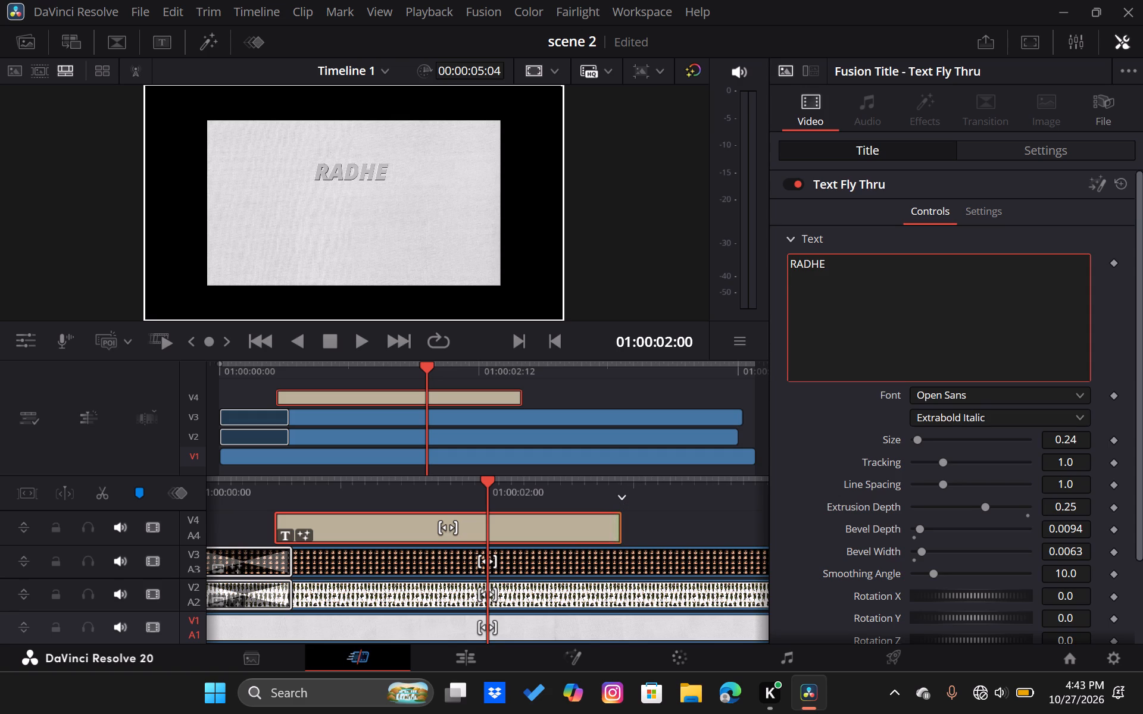
{"action": "type", "text": "& sons"}
{"action": "key", "text": "space"}
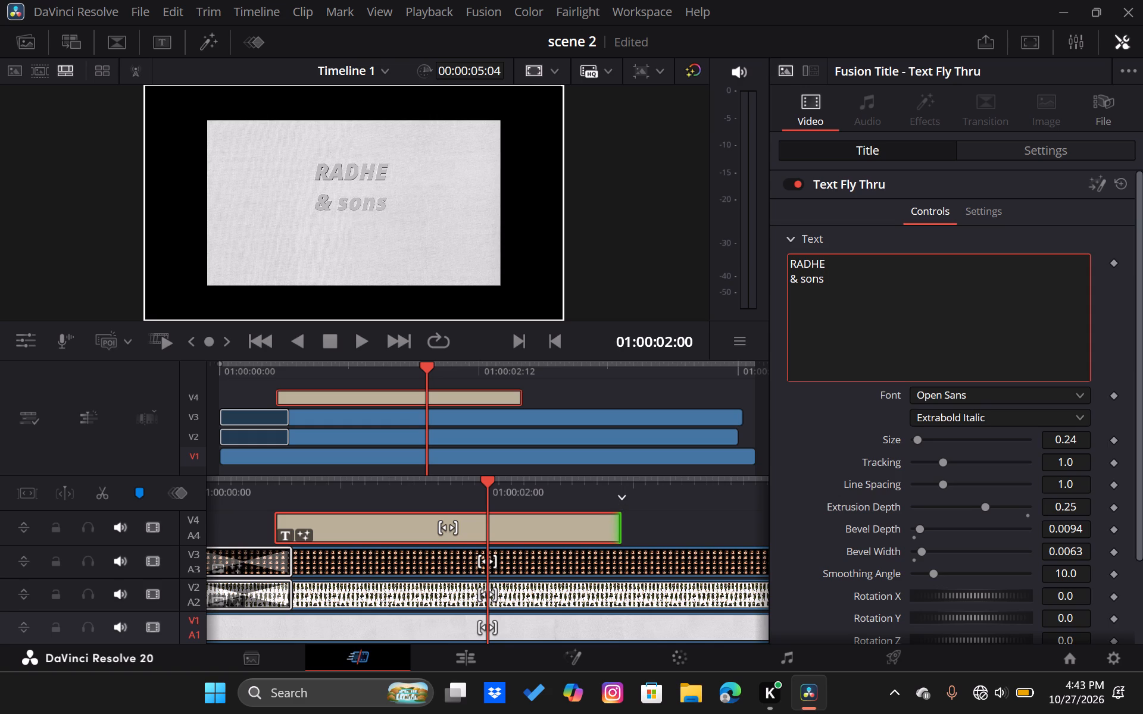
{"action": "key", "text": "c"}
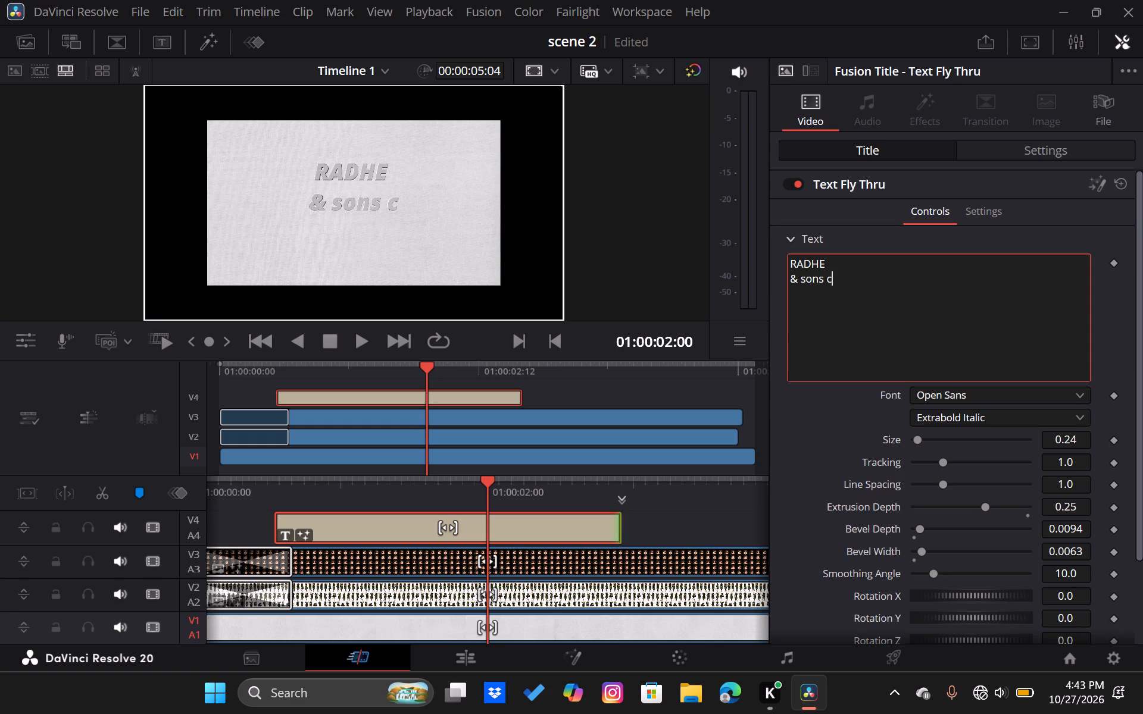
{"action": "key", "text": "o"}
{"action": "key", "text": "period"}
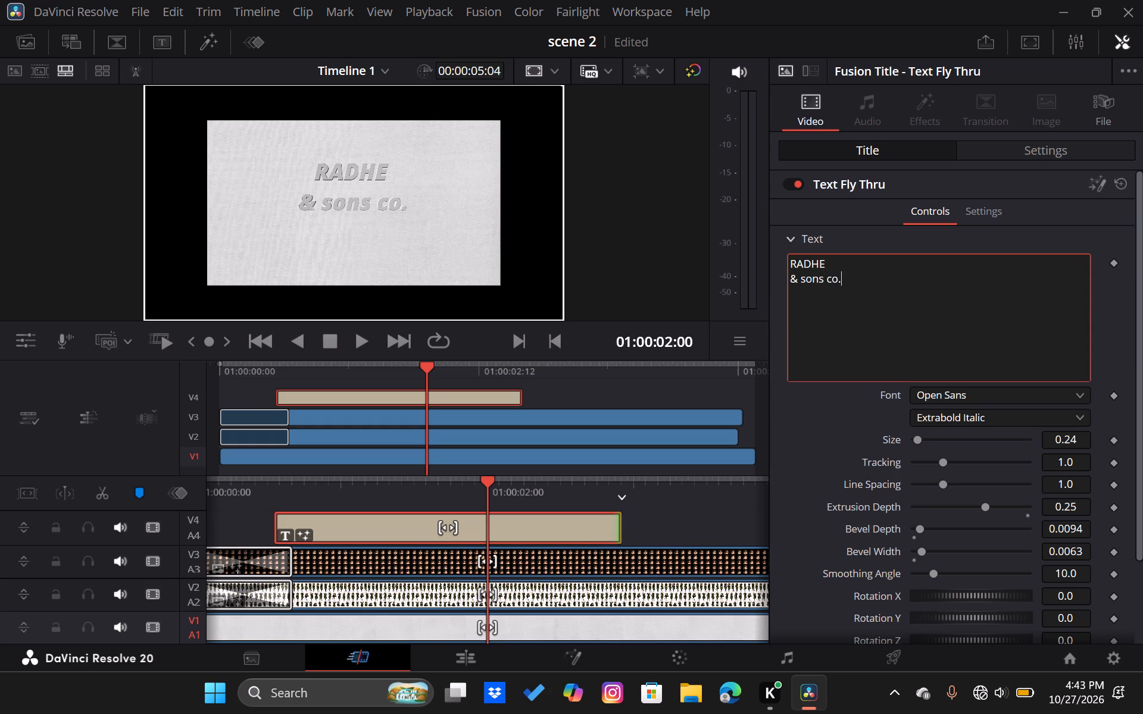
Reposition the title through its transform settings to X 20 and Y -84.
{"action": "scroll", "coordinate": [877, 407], "scroll_direction": "up", "scroll_amount": 1}
{"action": "scroll", "coordinate": [877, 299], "scroll_direction": "up", "scroll_amount": 1}
{"action": "scroll", "coordinate": [877, 299], "scroll_direction": "down", "scroll_amount": 1}
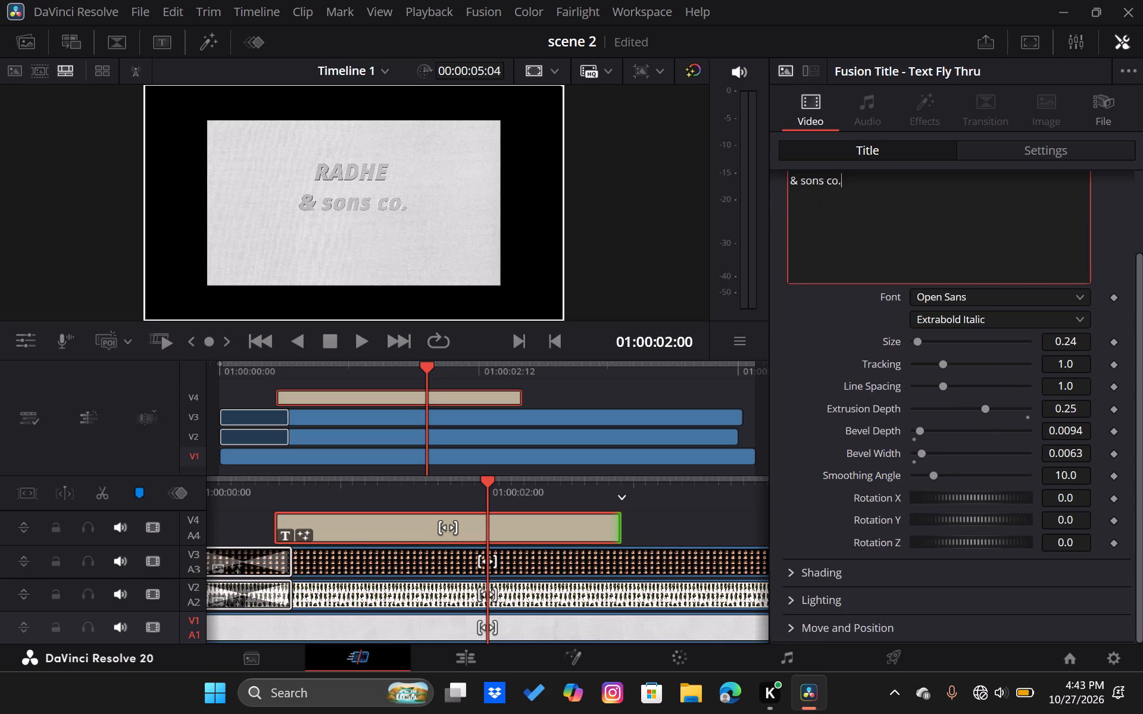
{"action": "scroll", "coordinate": [877, 299], "scroll_direction": "down", "scroll_amount": 1}
{"action": "left_click", "coordinate": [1004, 152]}
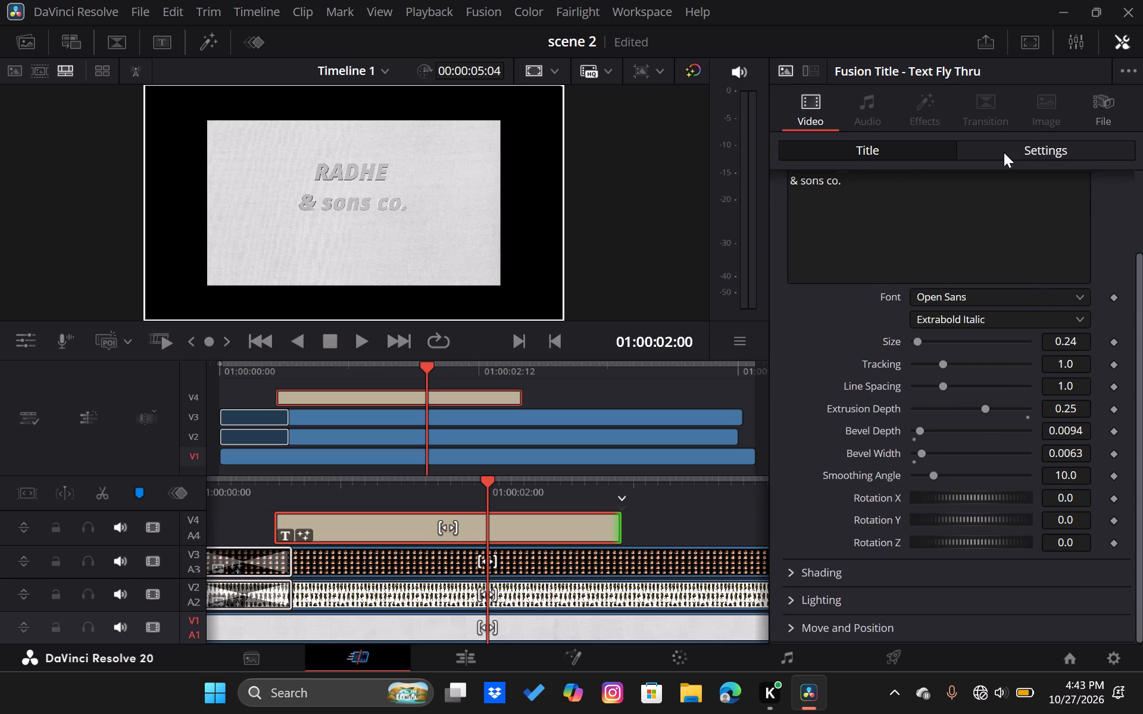
{"action": "left_click_drag", "start_coordinate": [935, 233], "coordinate": [953, 236]}
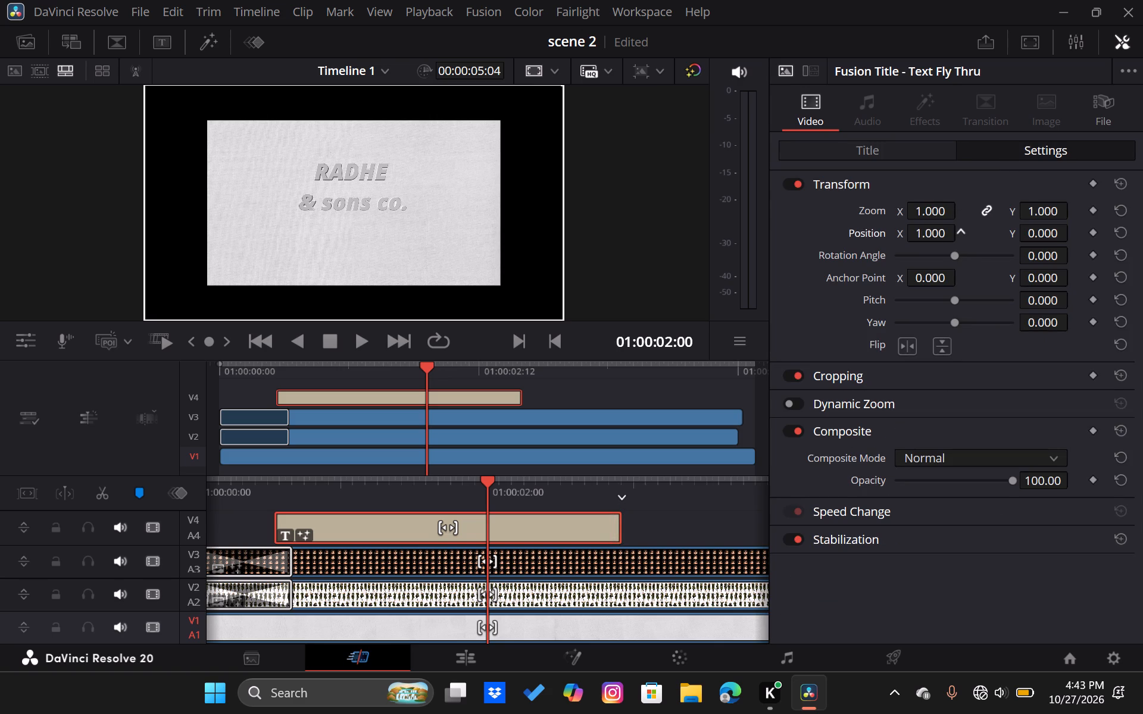
{"action": "left_click_drag", "start_coordinate": [953, 236], "coordinate": [952, 237]}
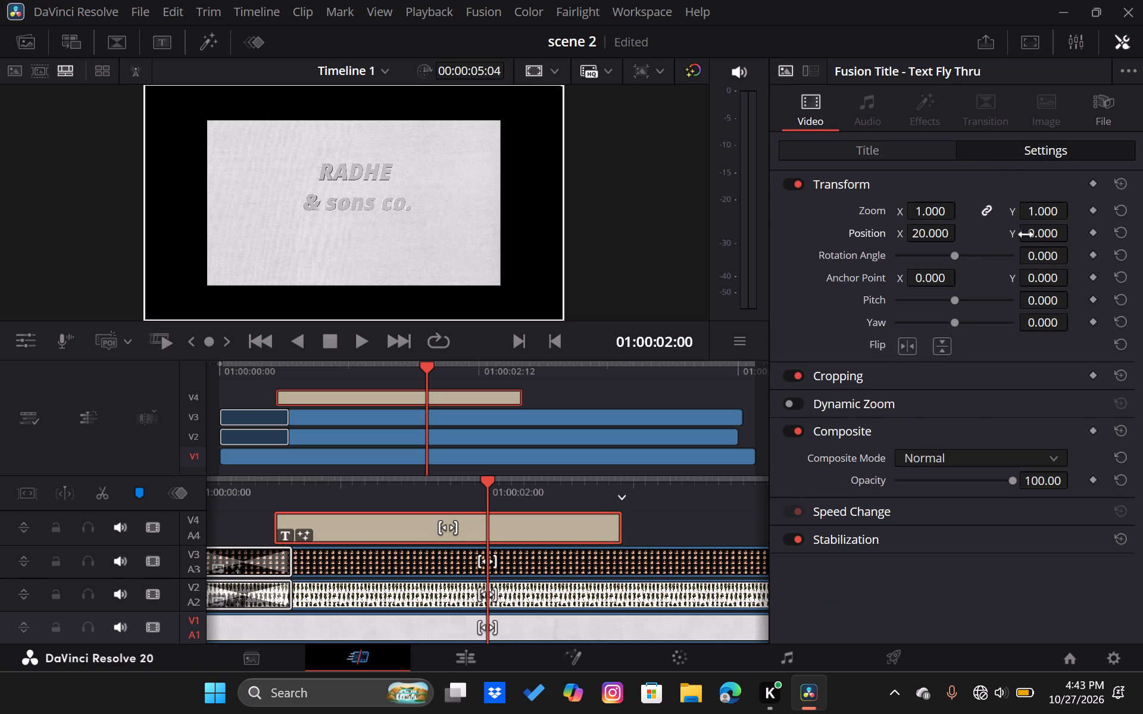
{"action": "left_click_drag", "start_coordinate": [1035, 234], "coordinate": [1042, 239]}
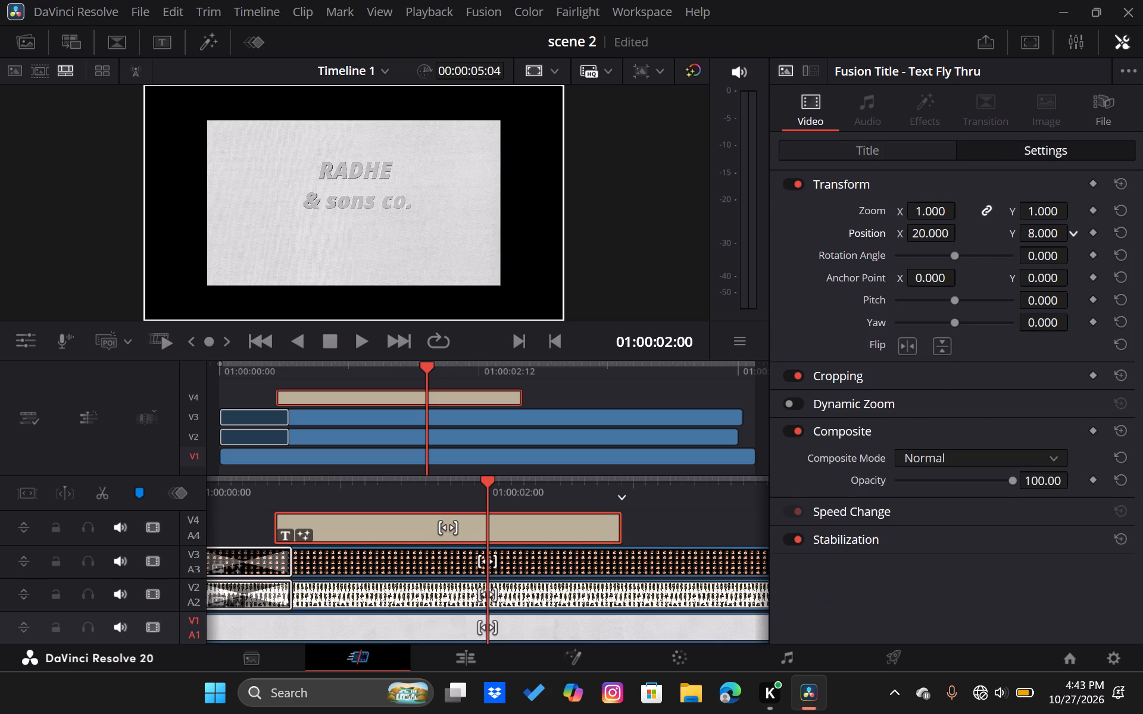
{"action": "left_click_drag", "start_coordinate": [1042, 239], "coordinate": [970, 251]}
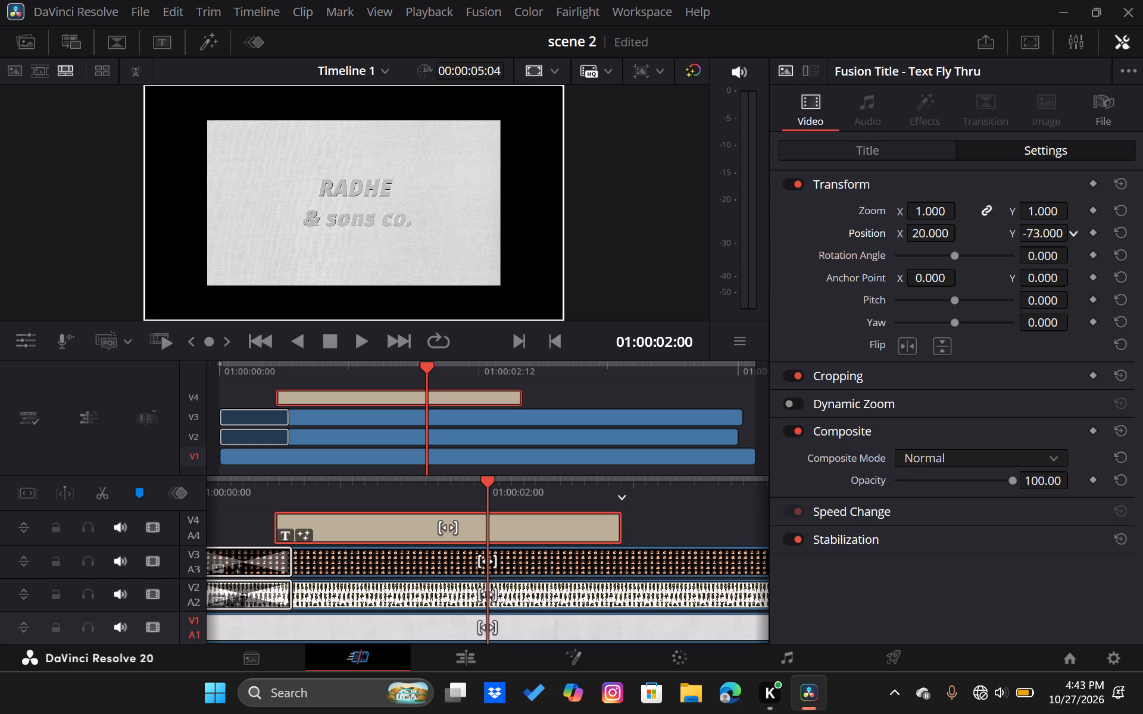
{"action": "left_click_drag", "start_coordinate": [970, 251], "coordinate": [958, 252]}
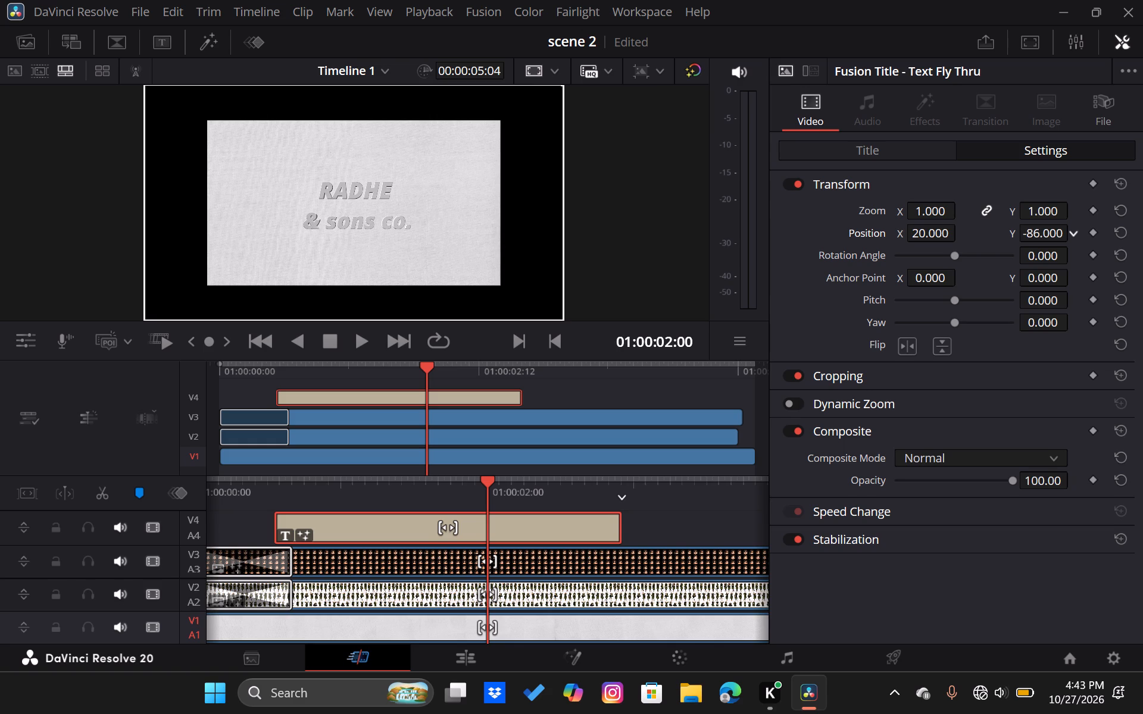
{"action": "left_click_drag", "start_coordinate": [958, 252], "coordinate": [960, 253]}
Change the title's font to Monotype Corsiva.
{"action": "scroll", "coordinate": [906, 273], "scroll_direction": "up", "scroll_amount": 2}
{"action": "left_click", "coordinate": [912, 145]}
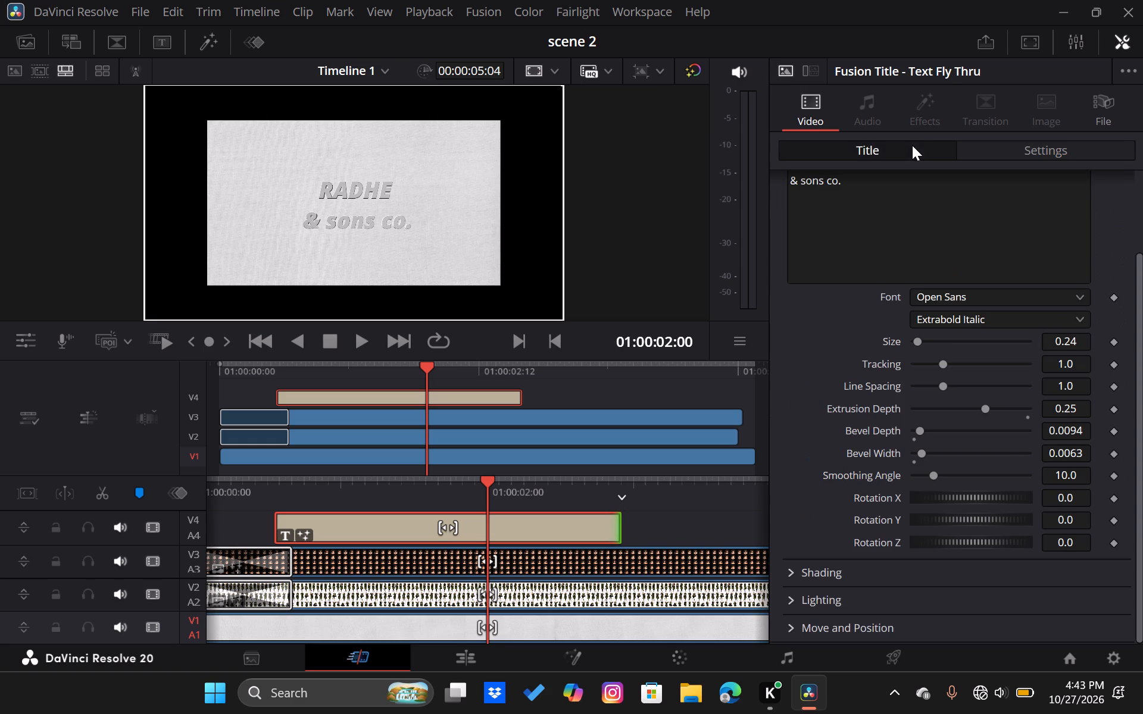
{"action": "scroll", "coordinate": [860, 358], "scroll_direction": "down", "scroll_amount": 1}
{"action": "left_click", "coordinate": [992, 295]}
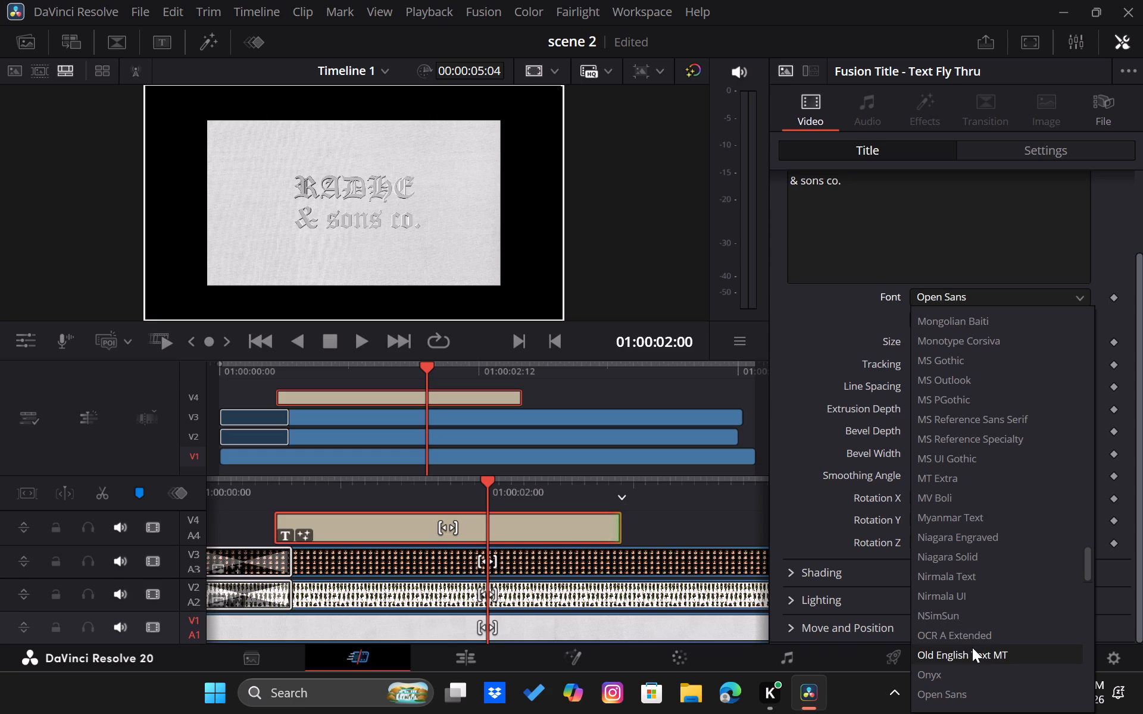
{"action": "left_click", "coordinate": [976, 348]}
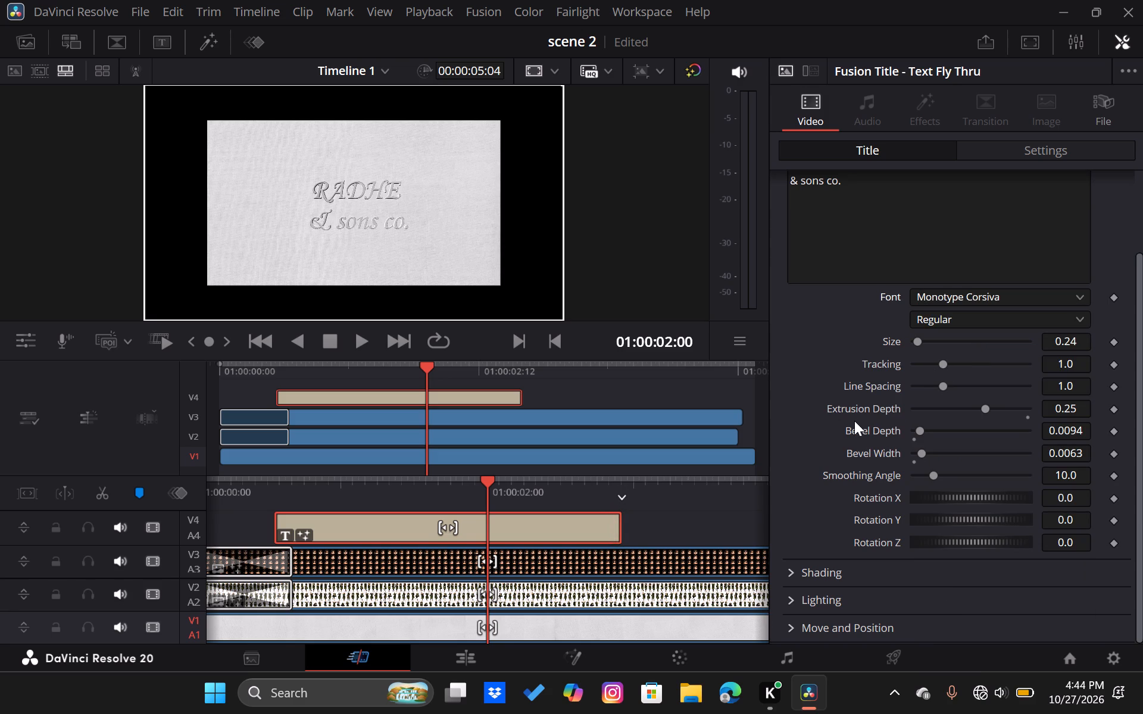
Tighten the title's line spacing to about 0.693.
{"action": "left_click_drag", "start_coordinate": [942, 385], "coordinate": [955, 386]}
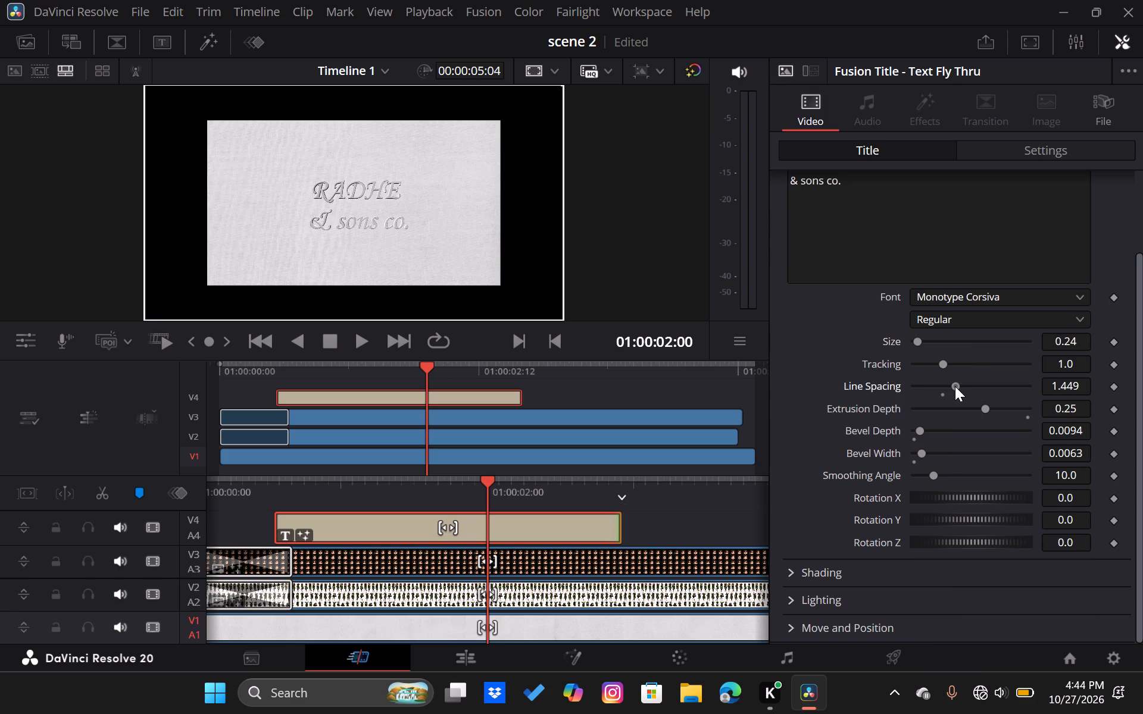
{"action": "left_click_drag", "start_coordinate": [955, 386], "coordinate": [937, 390]}
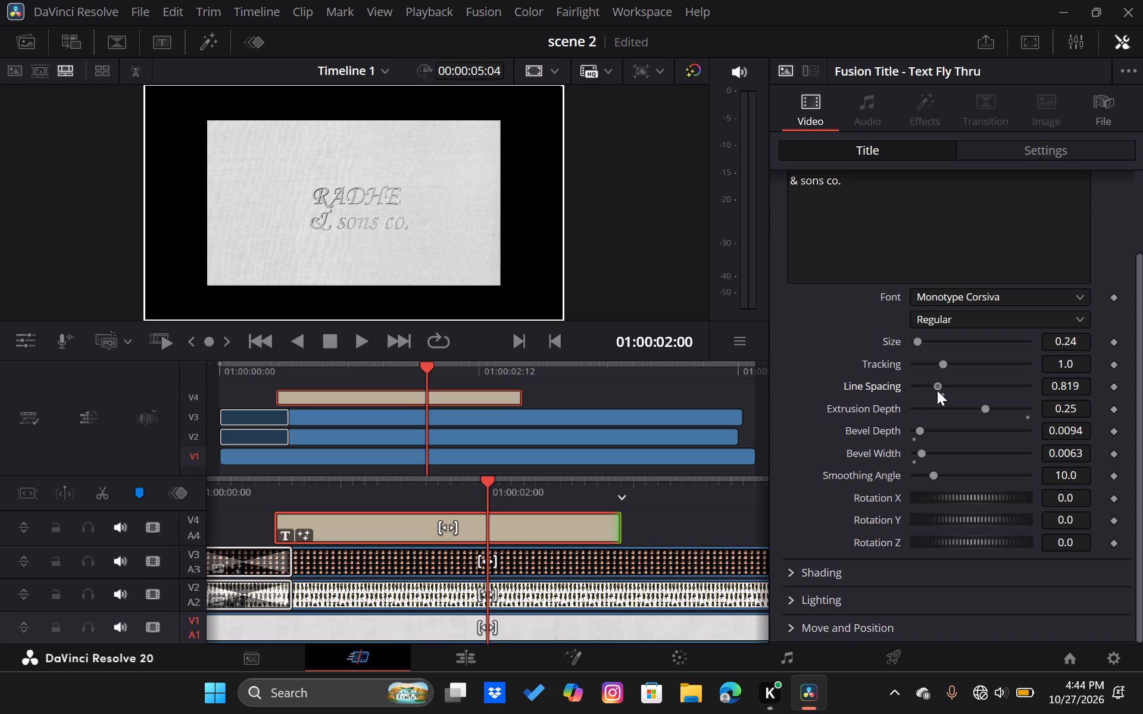
{"action": "left_click_drag", "start_coordinate": [937, 390], "coordinate": [933, 390]}
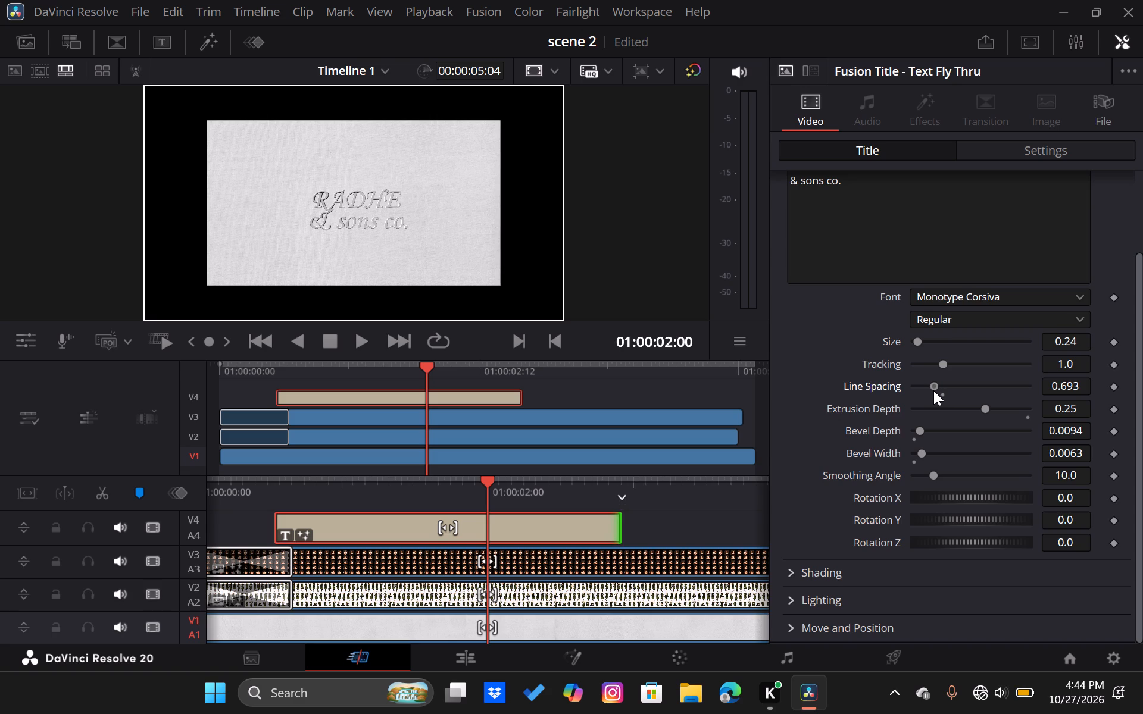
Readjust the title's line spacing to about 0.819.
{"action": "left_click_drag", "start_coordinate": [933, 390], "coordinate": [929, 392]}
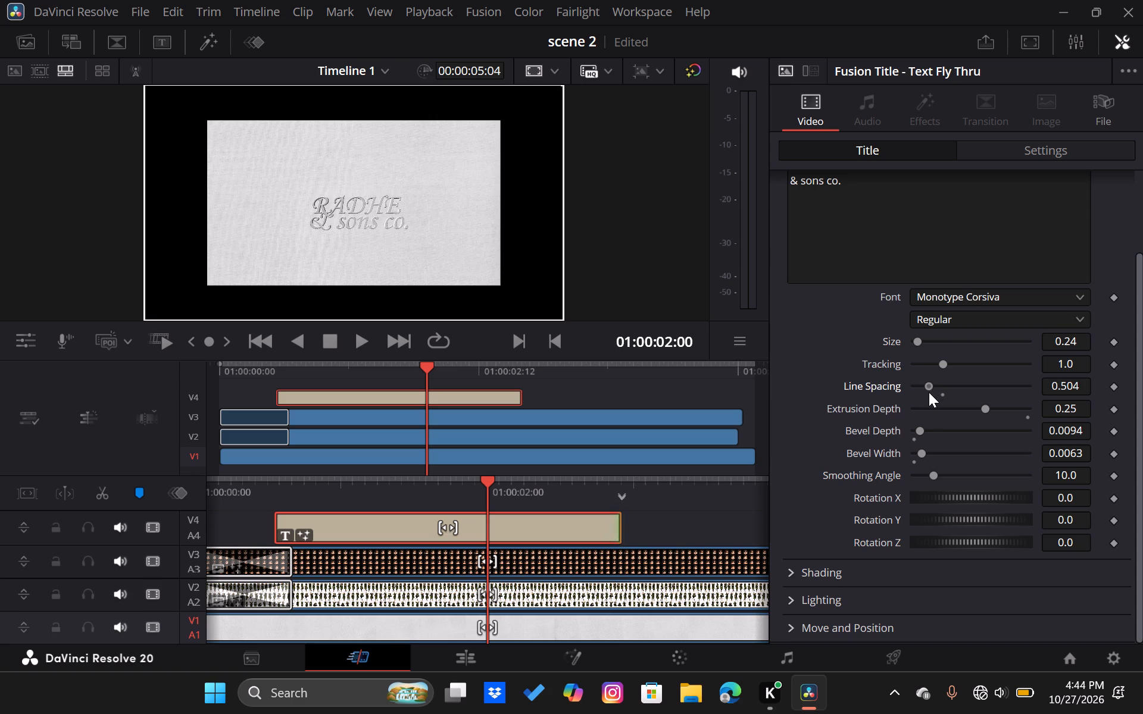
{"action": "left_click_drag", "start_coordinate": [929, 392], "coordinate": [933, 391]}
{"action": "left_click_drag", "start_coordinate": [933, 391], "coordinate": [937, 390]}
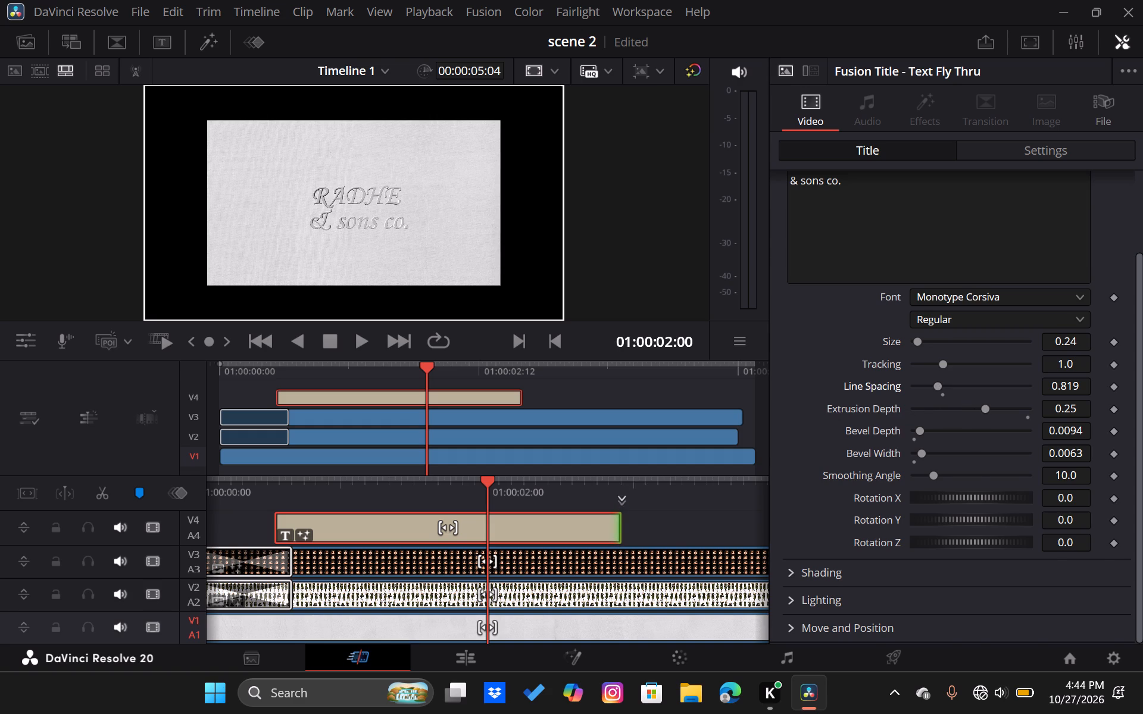
Indent the first line of the title text by inserting seven spaces before "RADHE".
{"action": "scroll", "coordinate": [876, 248], "scroll_direction": "up", "scroll_amount": 1}
{"action": "left_click", "coordinate": [792, 260]}
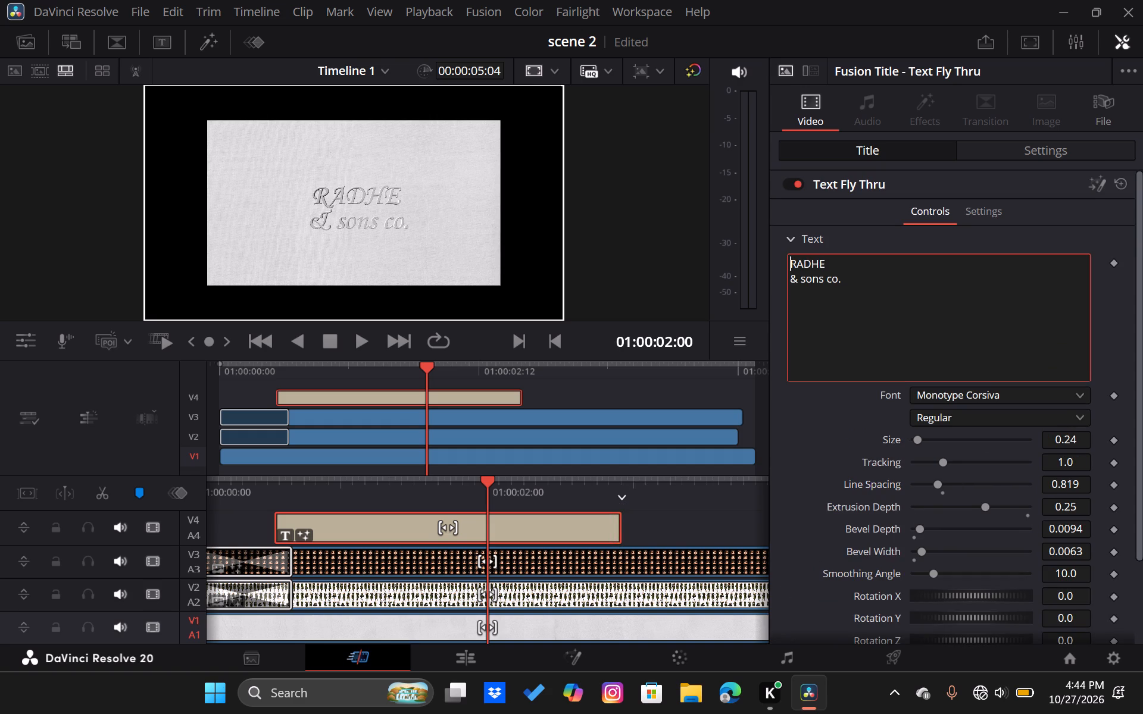
{"action": "key", "text": "space"}
{"action": "key", "text": "space"}
{"action": "key", "text": "space"}
{"action": "key", "text": "space"}
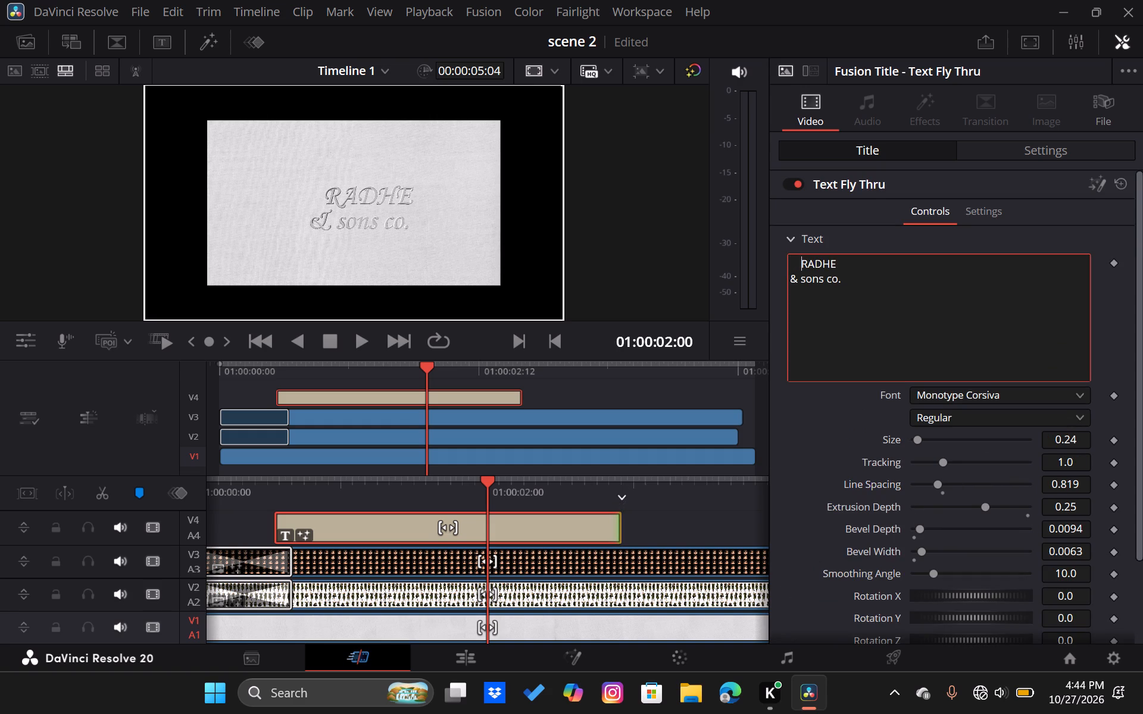
{"action": "key", "text": "space"}
{"action": "key", "text": "space"}
{"action": "key", "text": "space"}
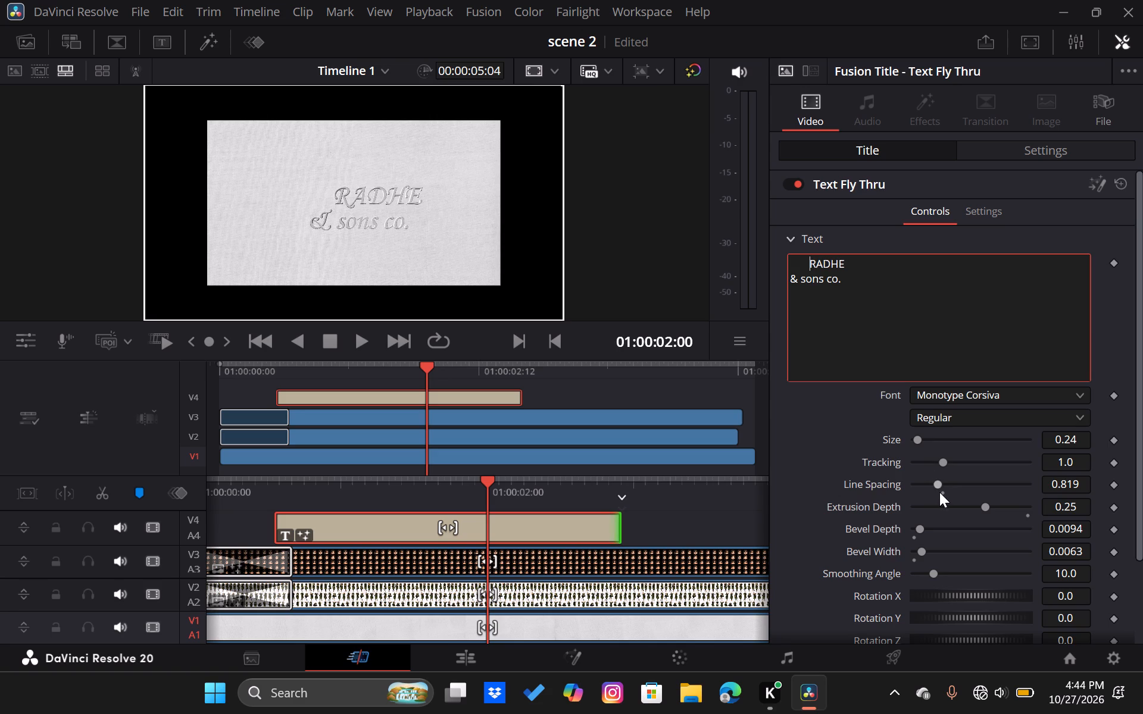
Tighten the line spacing between "RADHE" and "& sons co." to about 0.567.
{"action": "left_click_drag", "start_coordinate": [938, 484], "coordinate": [938, 486]}
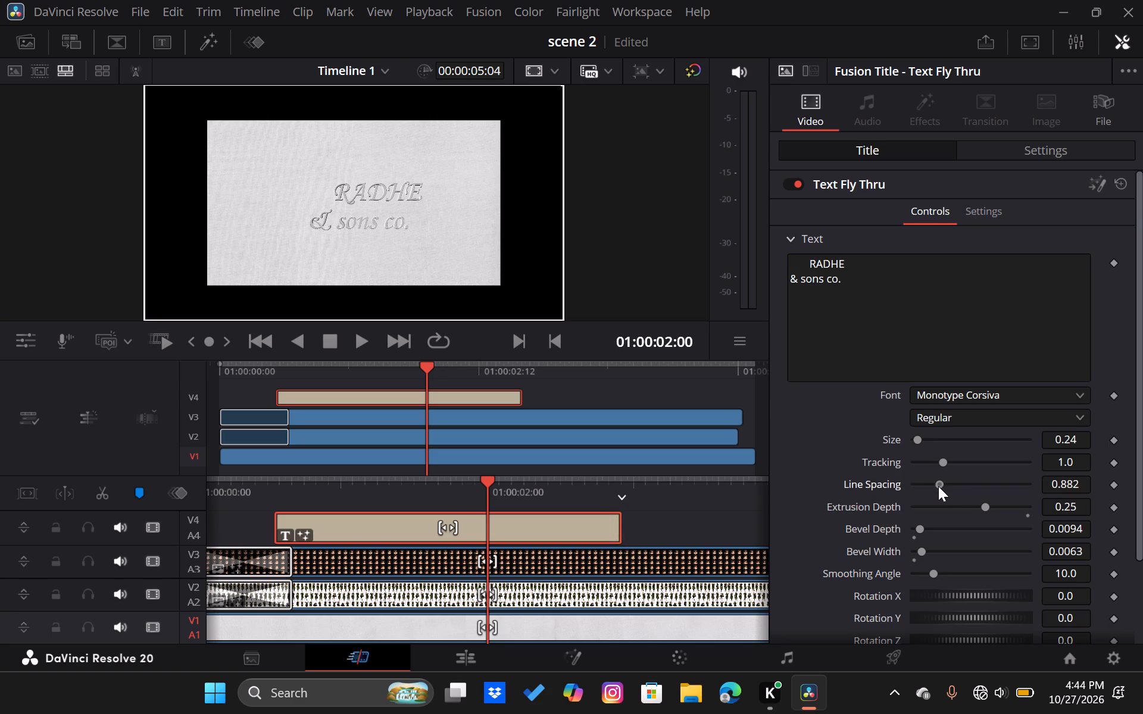
{"action": "left_click_drag", "start_coordinate": [938, 486], "coordinate": [932, 486]}
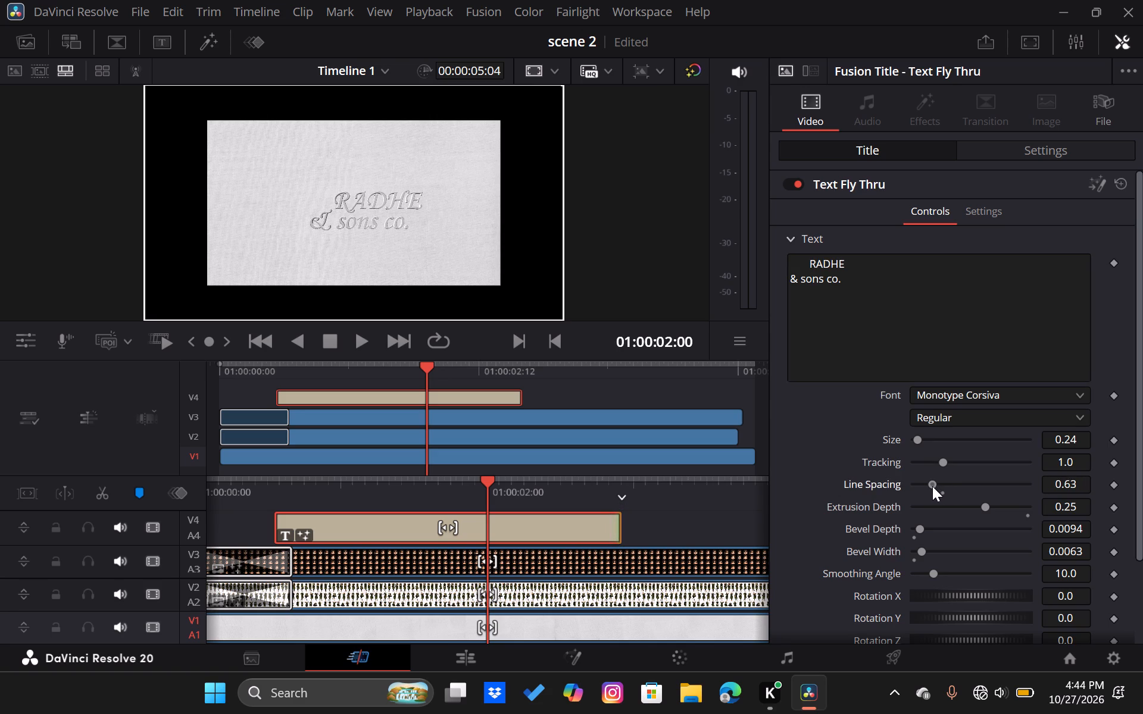
{"action": "left_click_drag", "start_coordinate": [932, 486], "coordinate": [930, 486]}
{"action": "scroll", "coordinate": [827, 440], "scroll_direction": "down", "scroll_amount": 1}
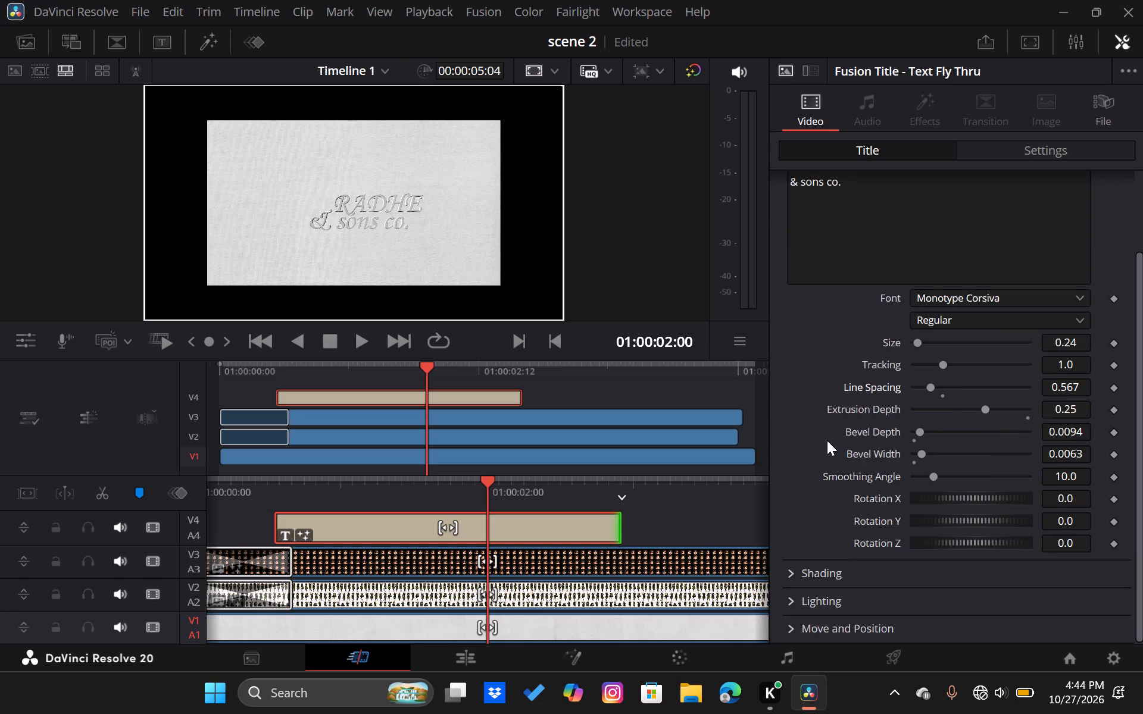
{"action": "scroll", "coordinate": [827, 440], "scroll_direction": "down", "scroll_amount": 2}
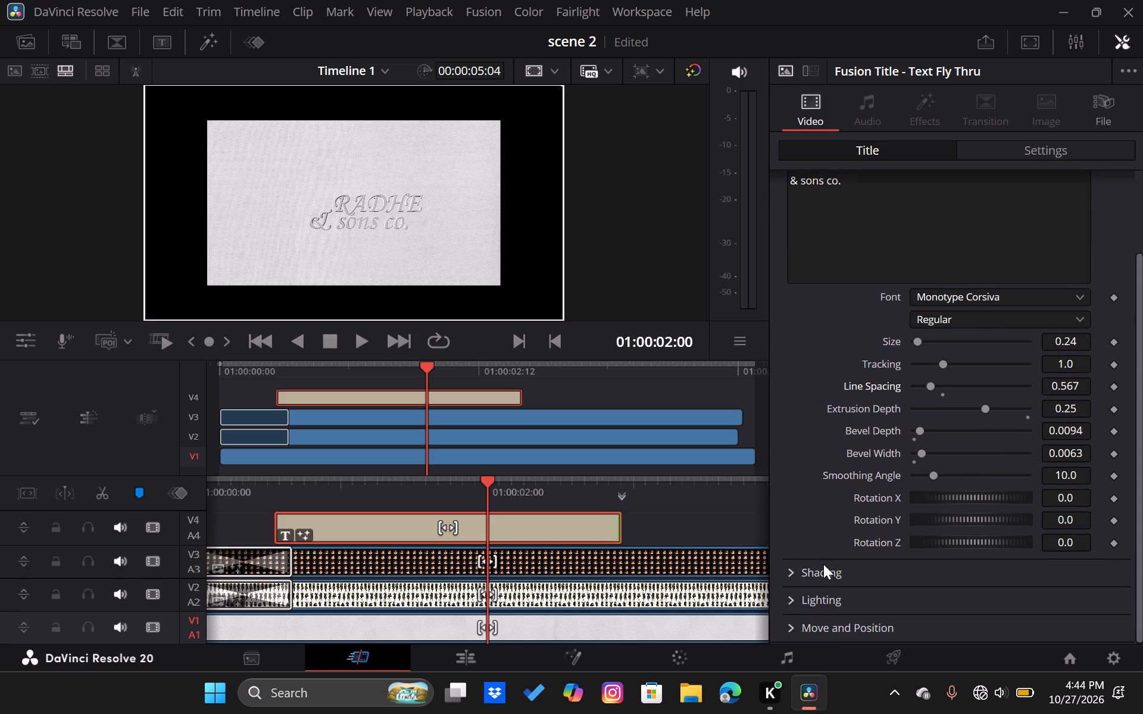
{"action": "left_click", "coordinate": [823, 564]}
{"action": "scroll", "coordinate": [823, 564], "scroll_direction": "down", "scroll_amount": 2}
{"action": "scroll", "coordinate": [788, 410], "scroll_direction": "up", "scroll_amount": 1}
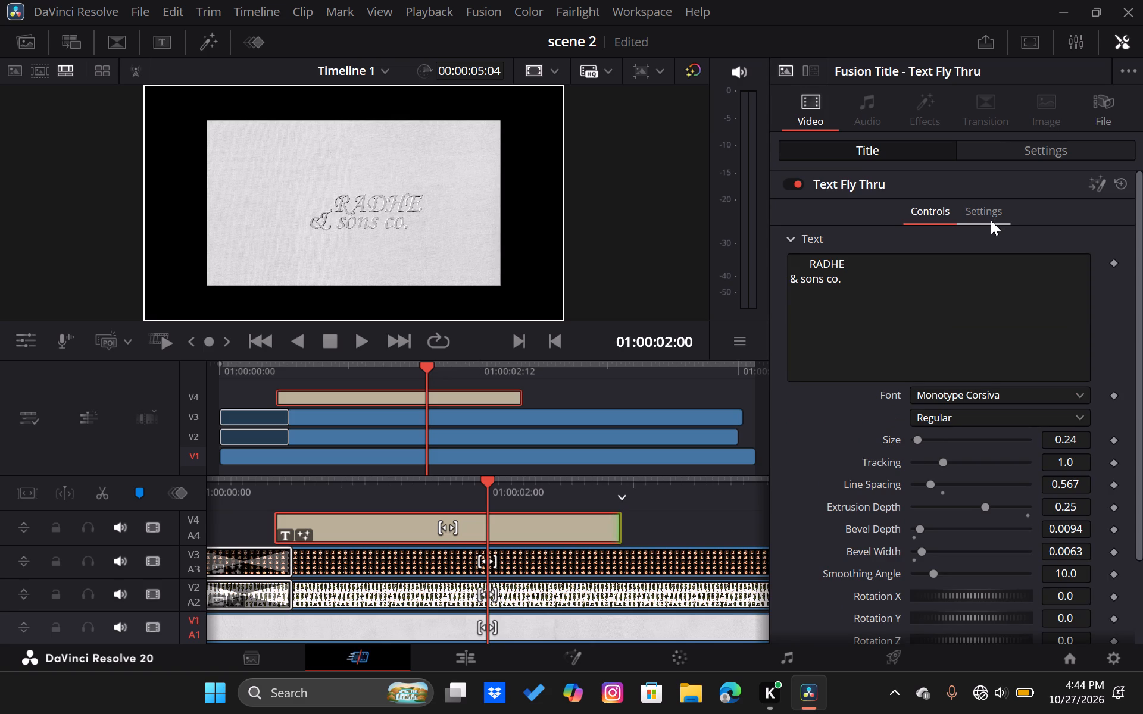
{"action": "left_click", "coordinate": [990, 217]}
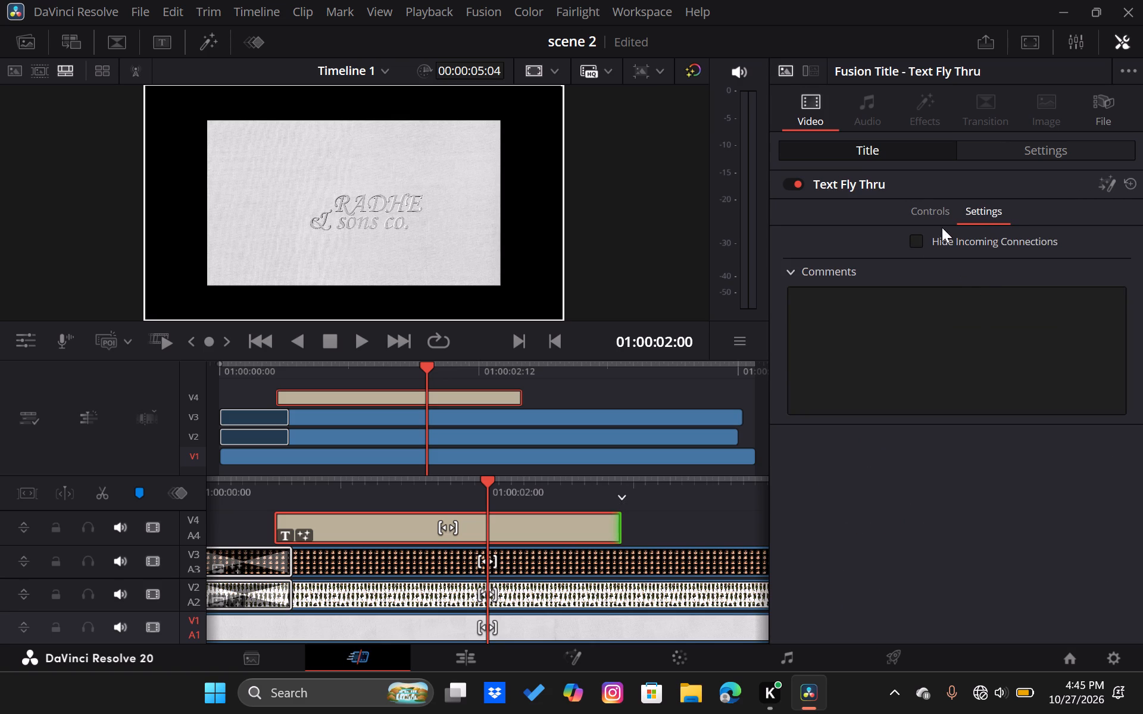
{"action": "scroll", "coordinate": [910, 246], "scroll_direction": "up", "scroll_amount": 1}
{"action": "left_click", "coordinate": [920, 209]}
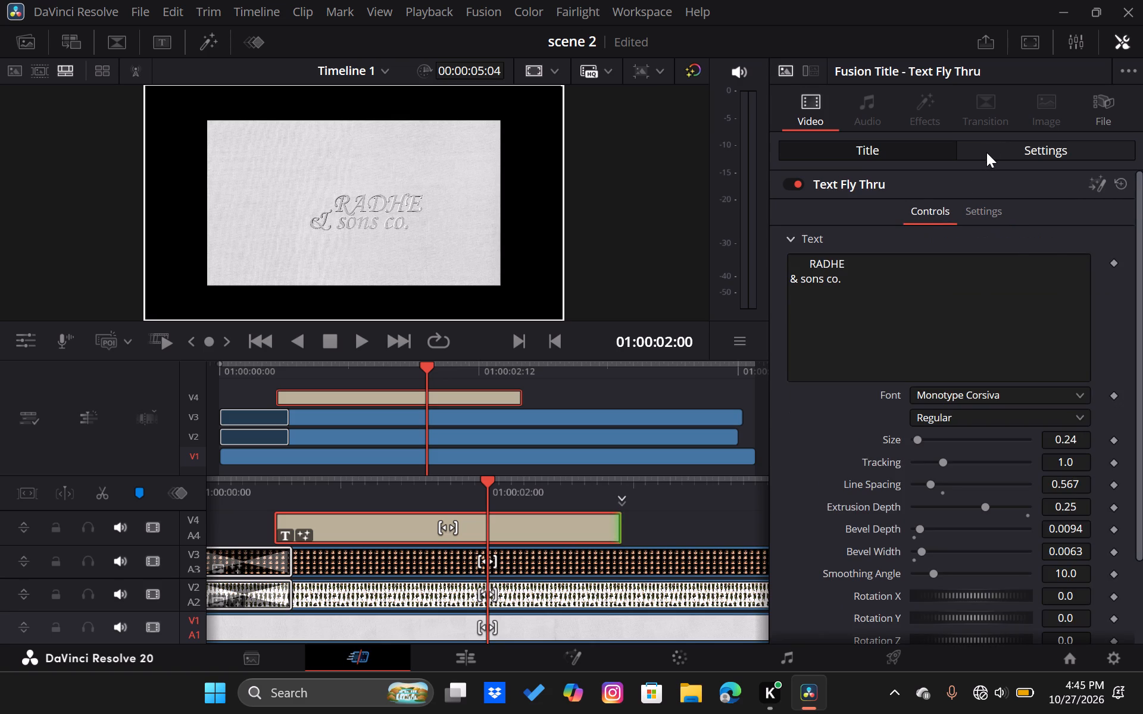
Reposition the title in its transform settings to X -42 and Y -55.
{"action": "left_click", "coordinate": [994, 146]}
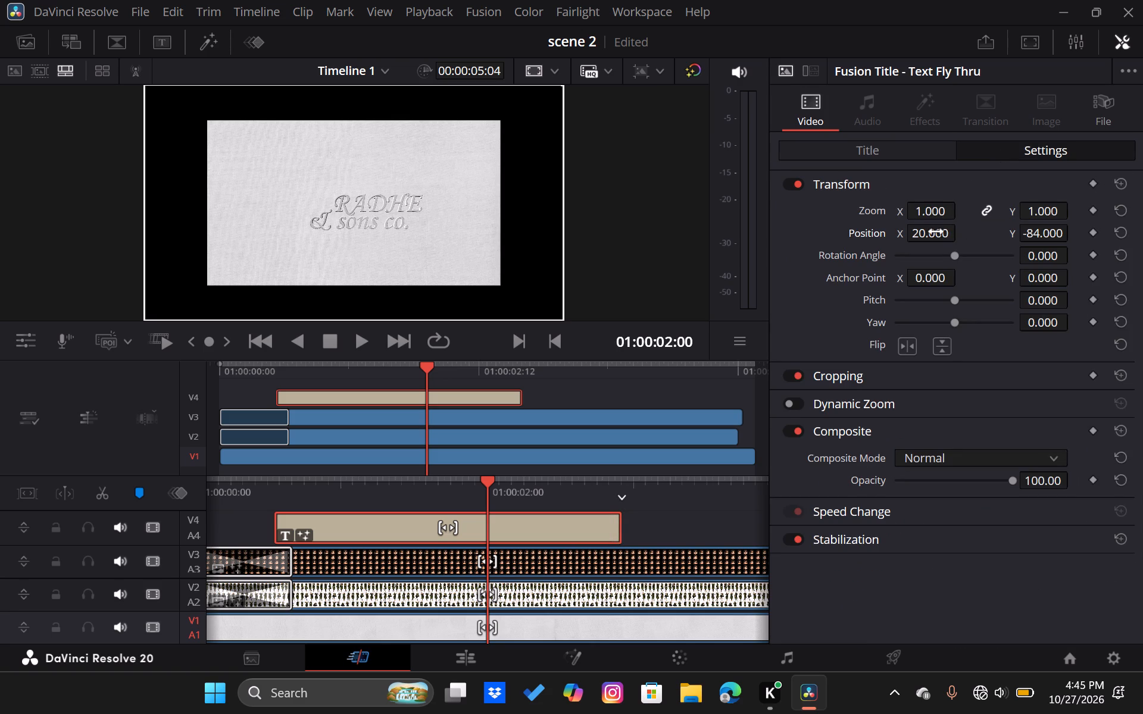
{"action": "left_click_drag", "start_coordinate": [936, 231], "coordinate": [889, 255]}
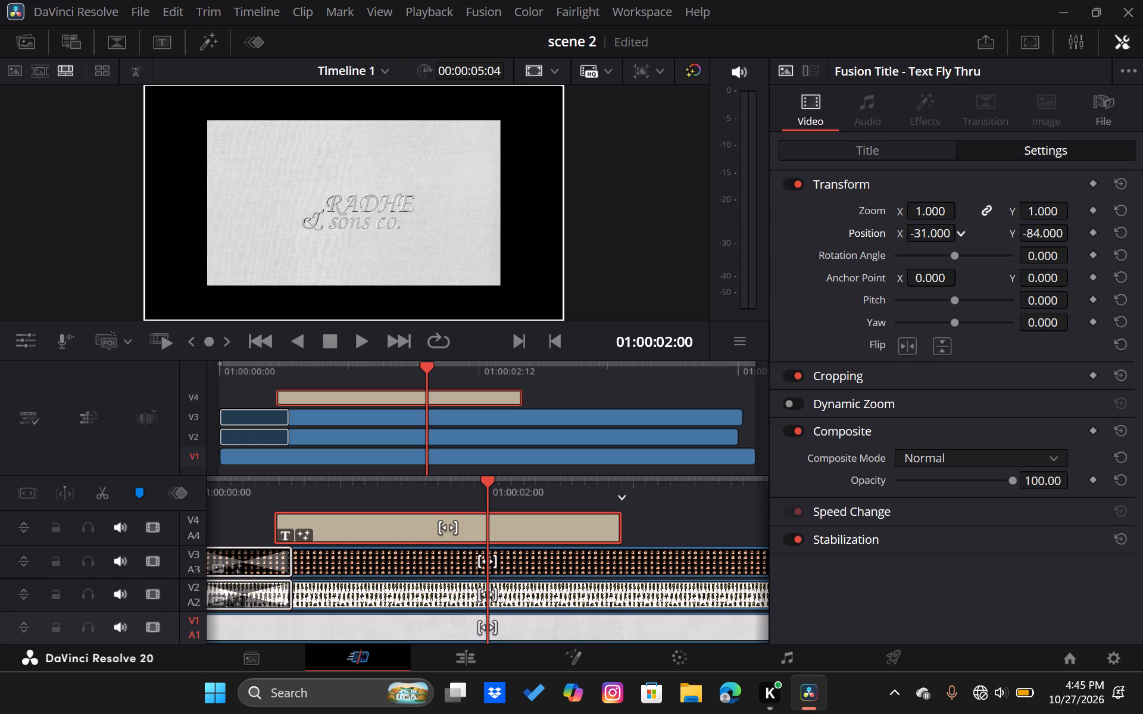
{"action": "left_click_drag", "start_coordinate": [889, 255], "coordinate": [880, 258]}
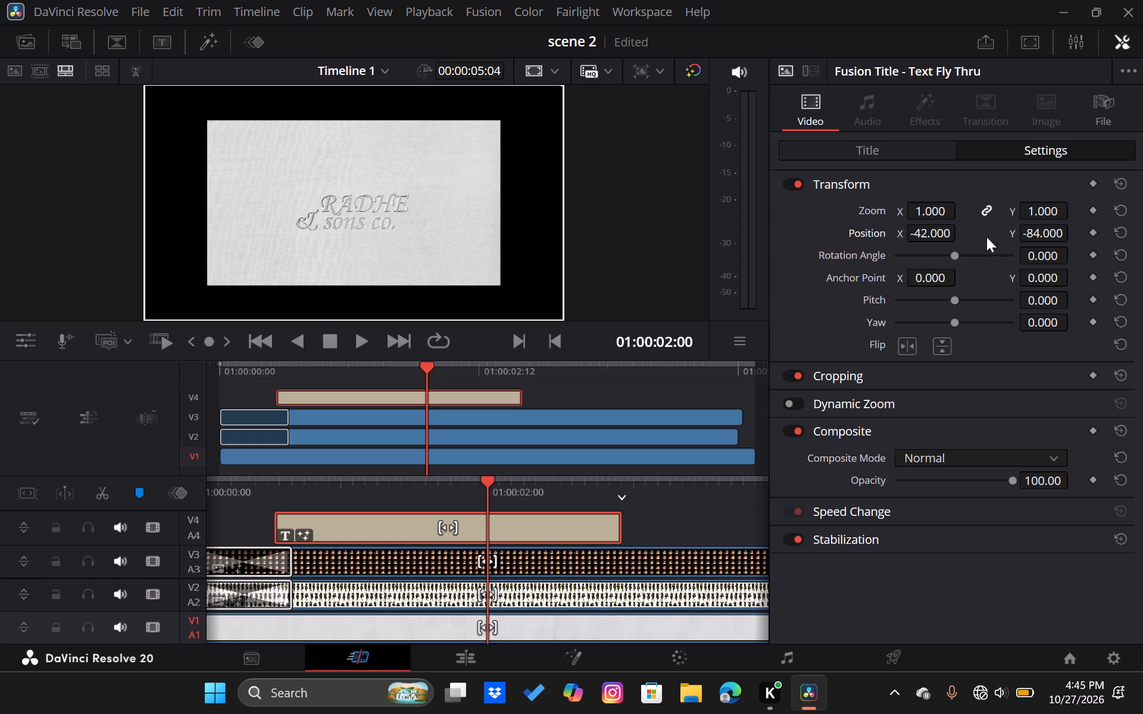
{"action": "left_click_drag", "start_coordinate": [1048, 234], "coordinate": [1073, 234]}
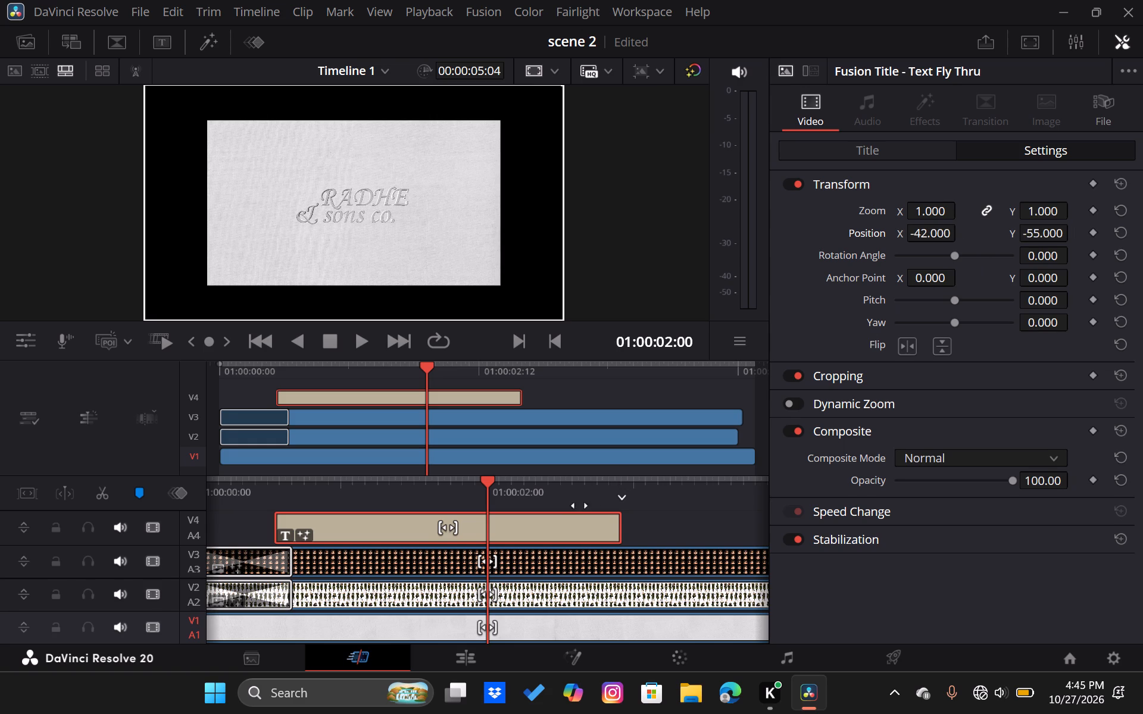
Play back and scrub the timeline to check how the repositioned title flies through the scene.
{"action": "scroll", "coordinate": [554, 496], "scroll_direction": "right", "scroll_amount": 3}
{"action": "key", "text": "space"}
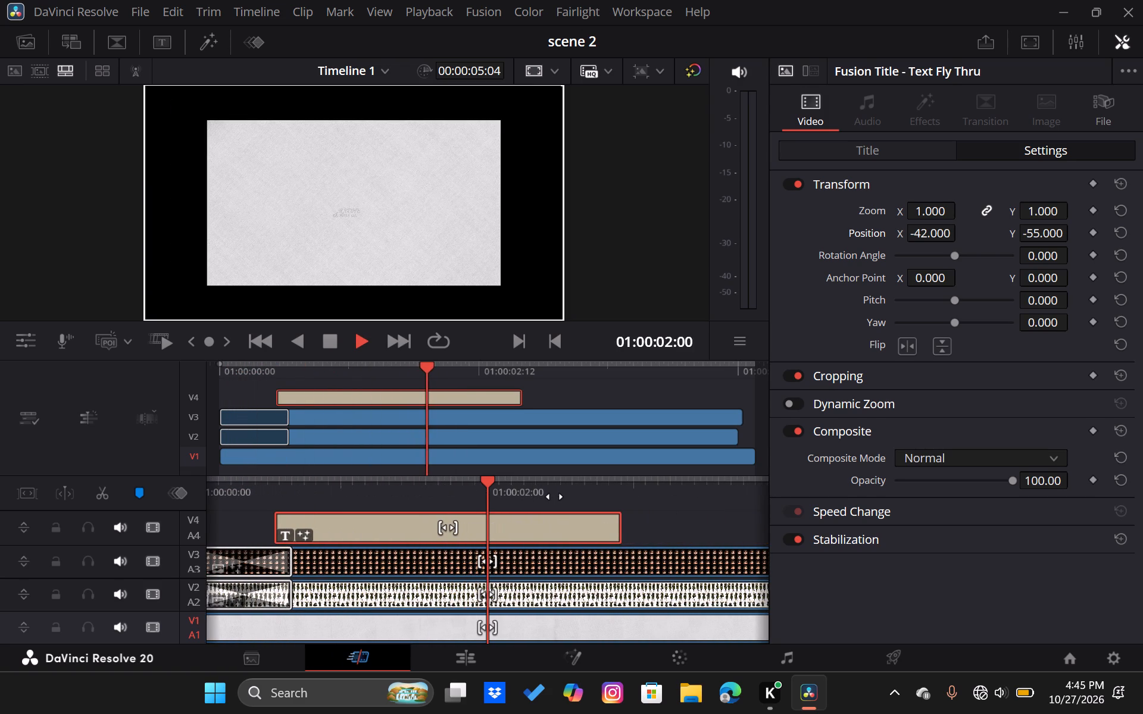
{"action": "key", "text": "space"}
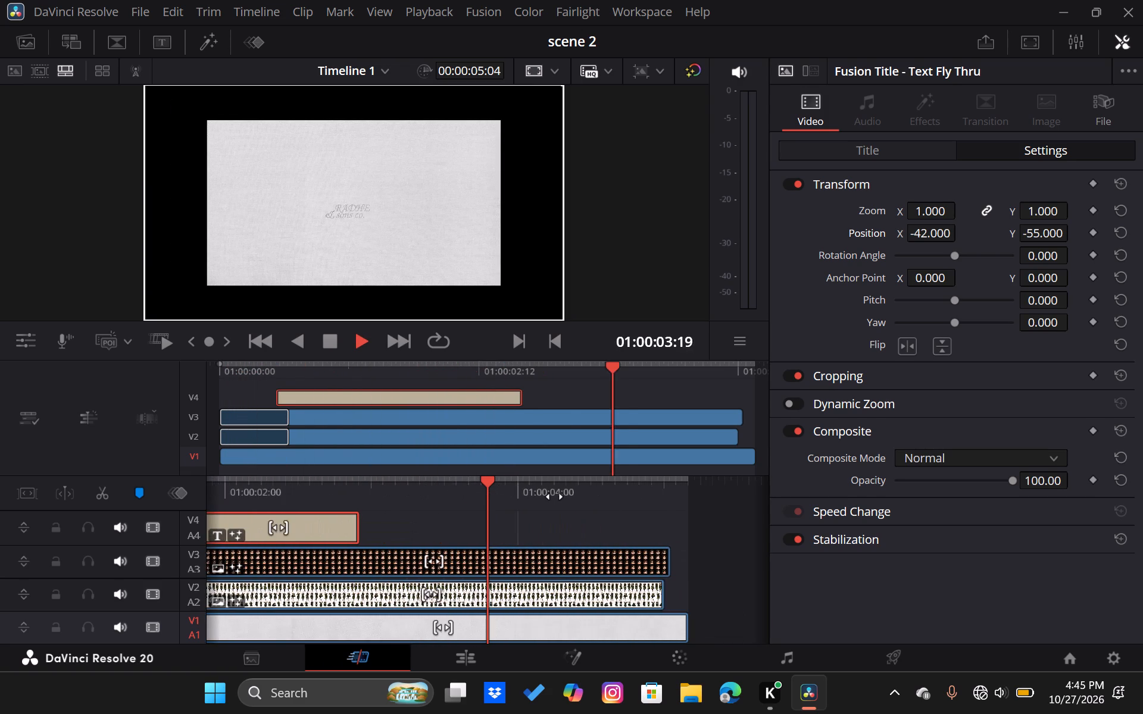
{"action": "key", "text": "space"}
{"action": "key", "text": "space"}
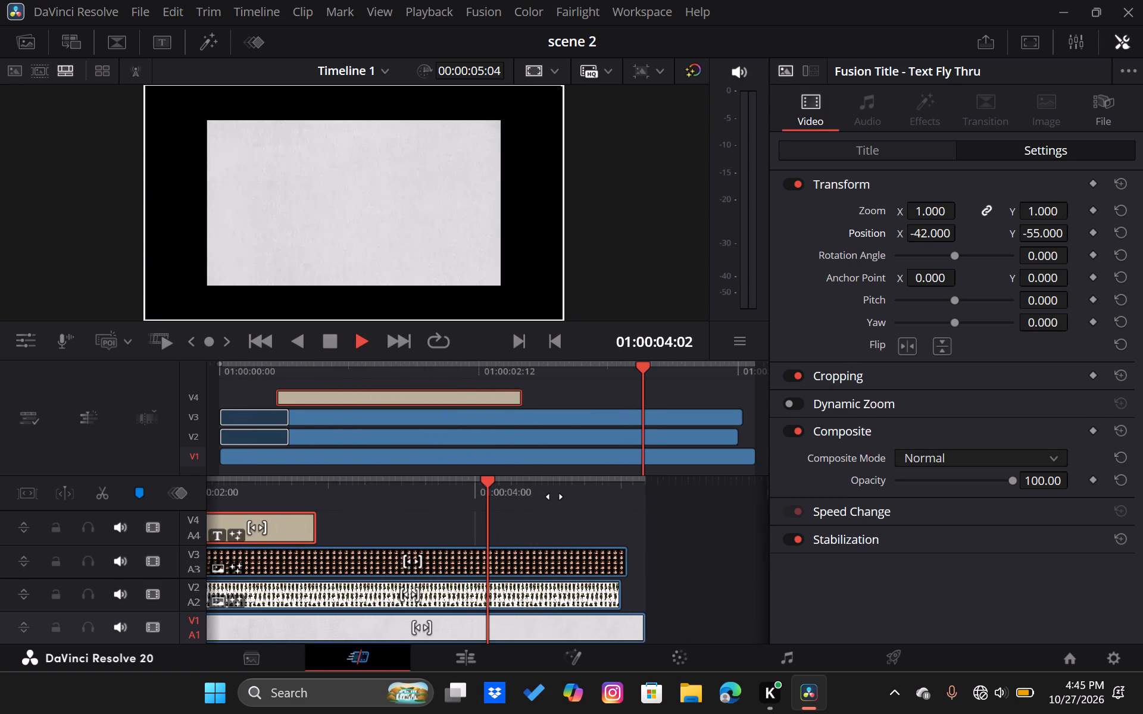
{"action": "scroll", "coordinate": [501, 502], "scroll_direction": "right", "scroll_amount": 3}
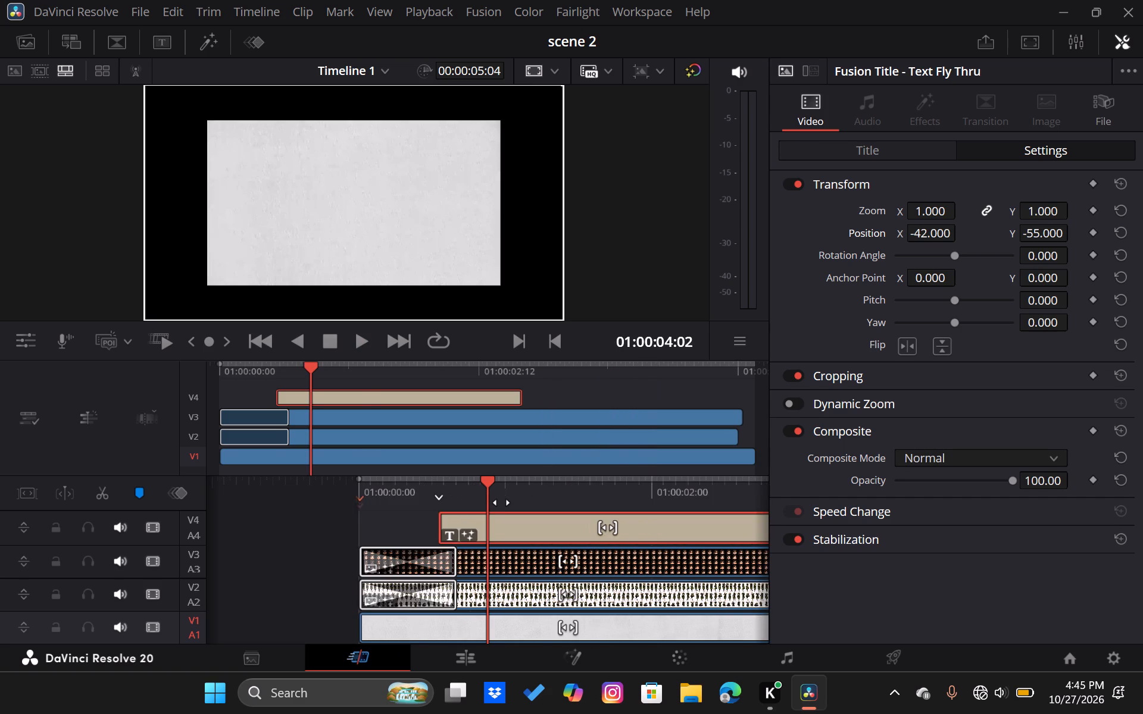
{"action": "scroll", "coordinate": [501, 502], "scroll_direction": "right", "scroll_amount": 3}
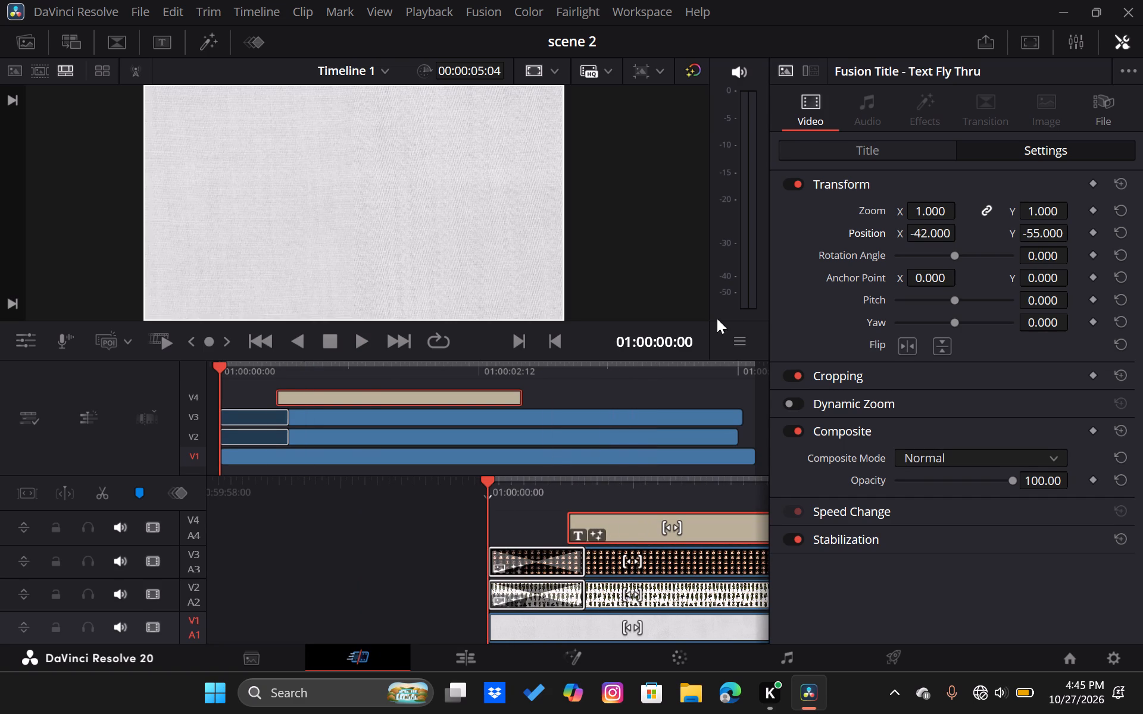
Close the title's properties and extend the end of the Text Fly Thru clip on V4 to just past the 4-second mark.
{"action": "left_click", "coordinate": [1117, 41]}
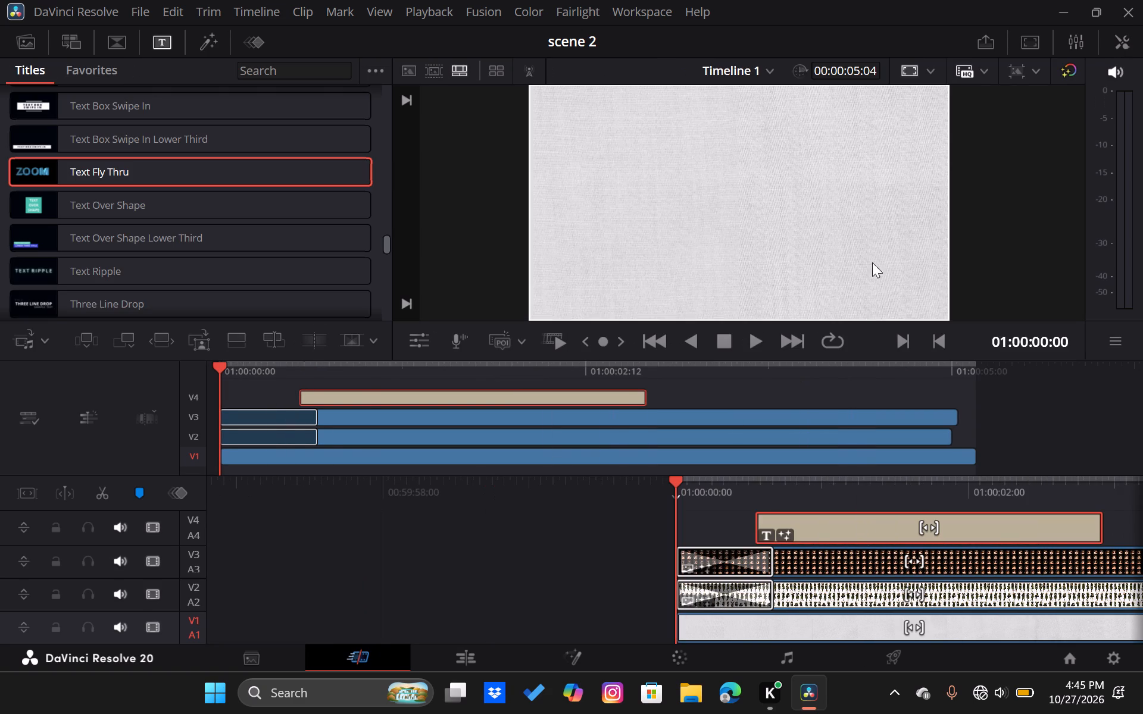
{"action": "left_click_drag", "start_coordinate": [645, 398], "coordinate": [652, 398]}
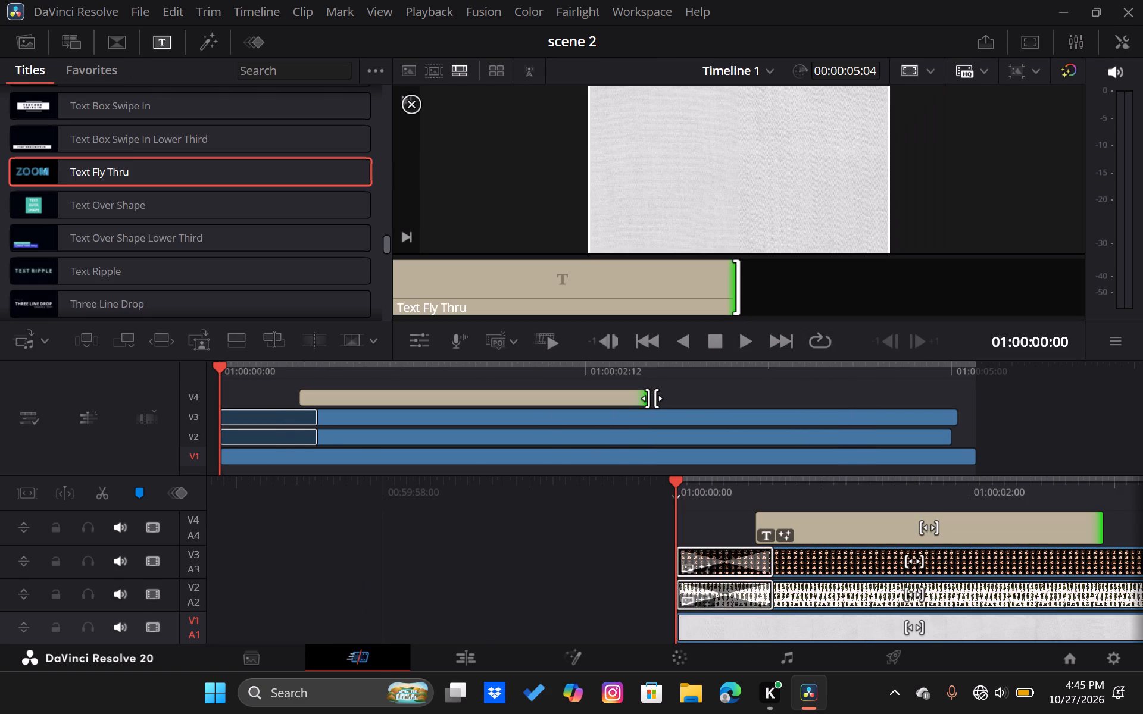
{"action": "left_click_drag", "start_coordinate": [652, 398], "coordinate": [839, 403]}
Play and scrub back and forth through the timeline to review the extended title's animation and timing.
{"action": "key", "text": "space"}
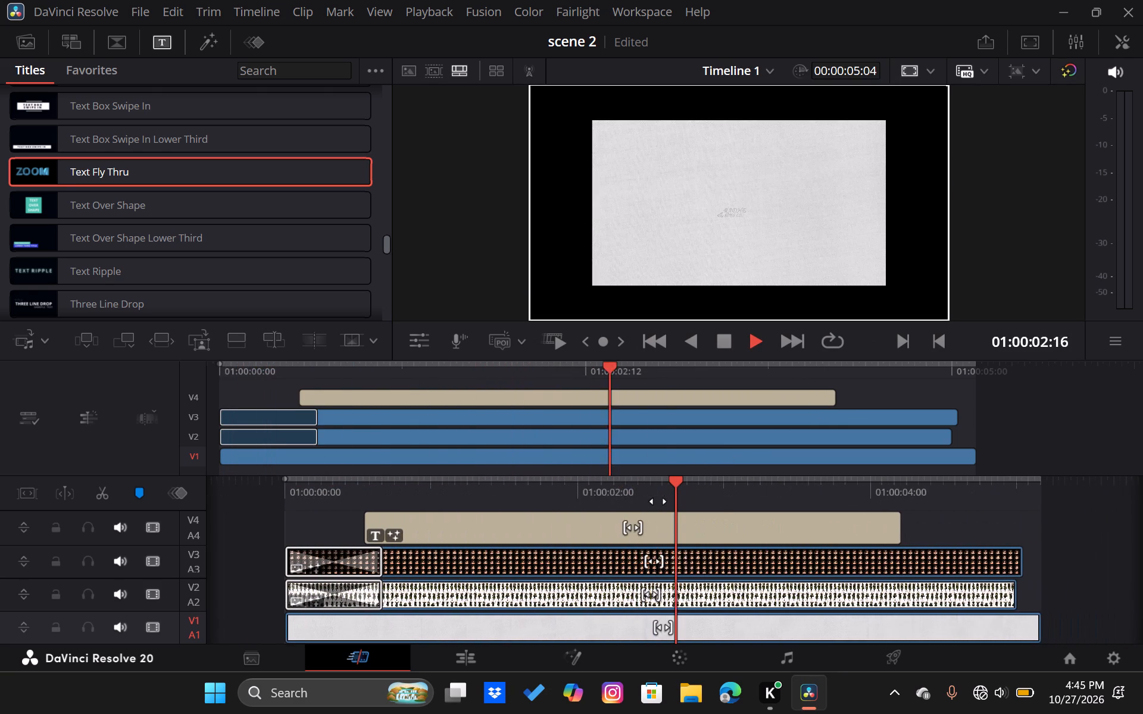
{"action": "scroll", "coordinate": [657, 501], "scroll_direction": "left", "scroll_amount": 1}
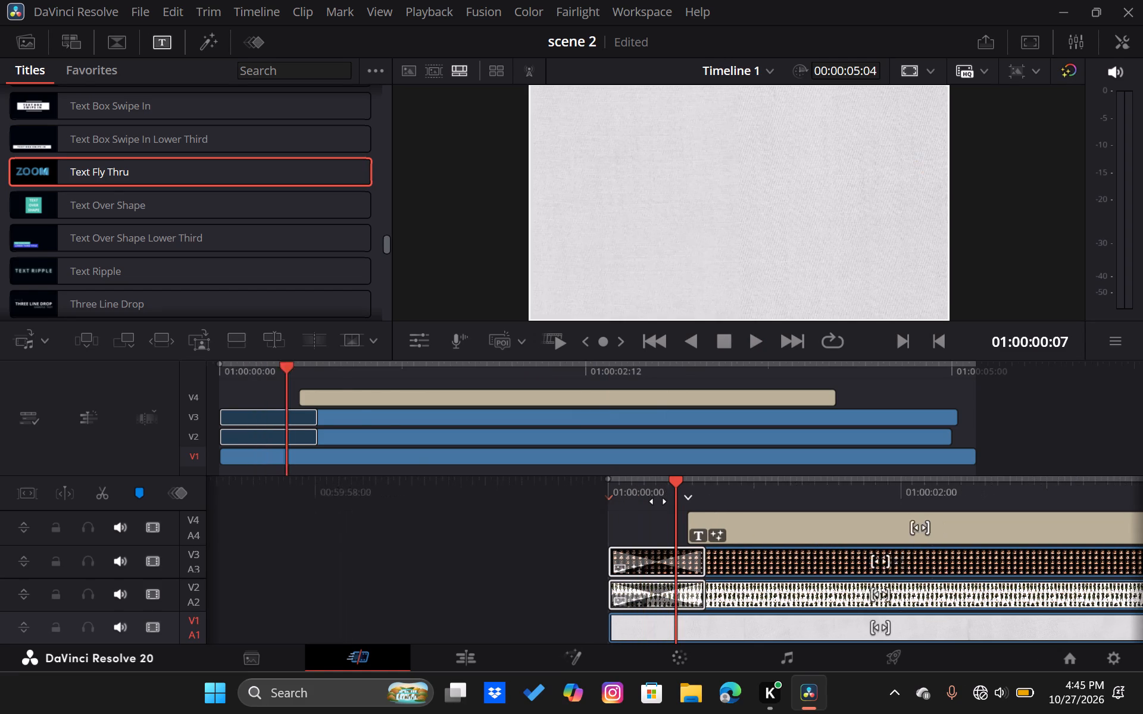
{"action": "scroll", "coordinate": [657, 501], "scroll_direction": "left", "scroll_amount": 5}
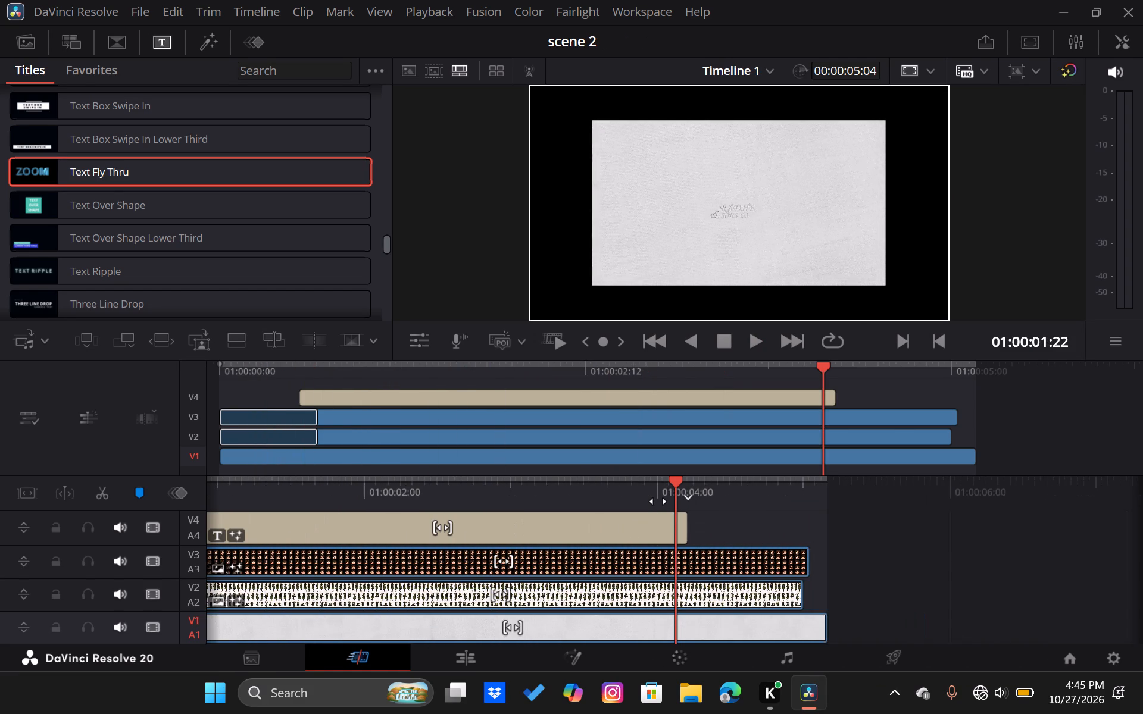
{"action": "scroll", "coordinate": [657, 501], "scroll_direction": "right", "scroll_amount": 2}
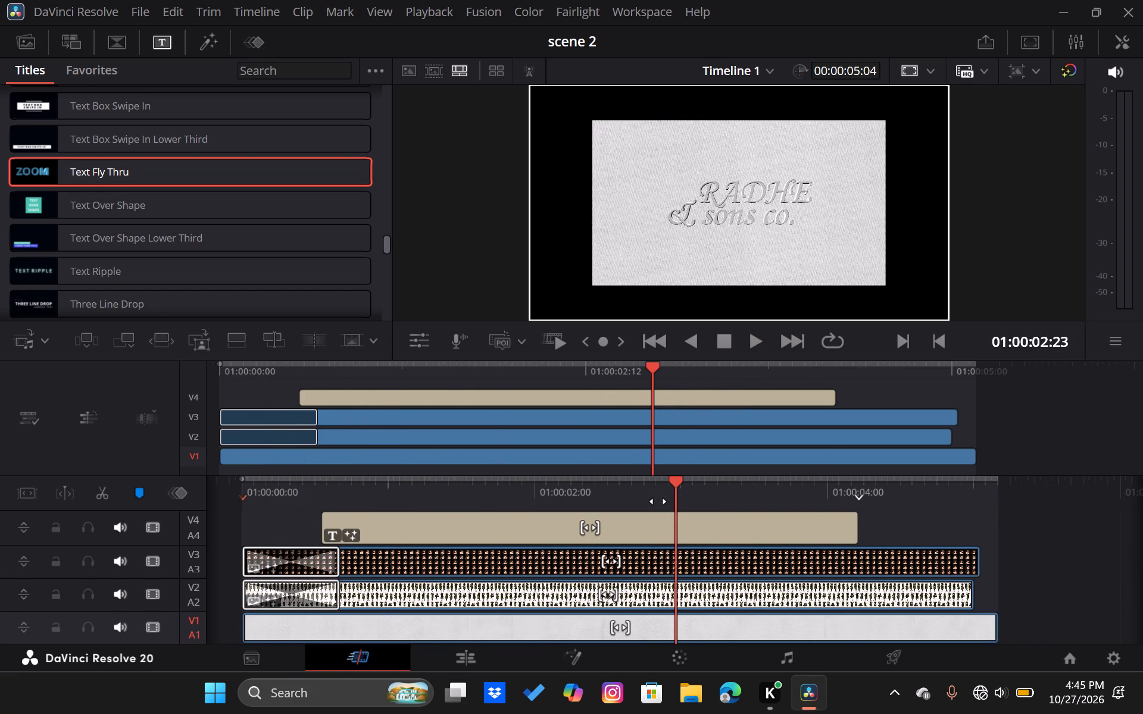
{"action": "scroll", "coordinate": [657, 501], "scroll_direction": "right", "scroll_amount": 1}
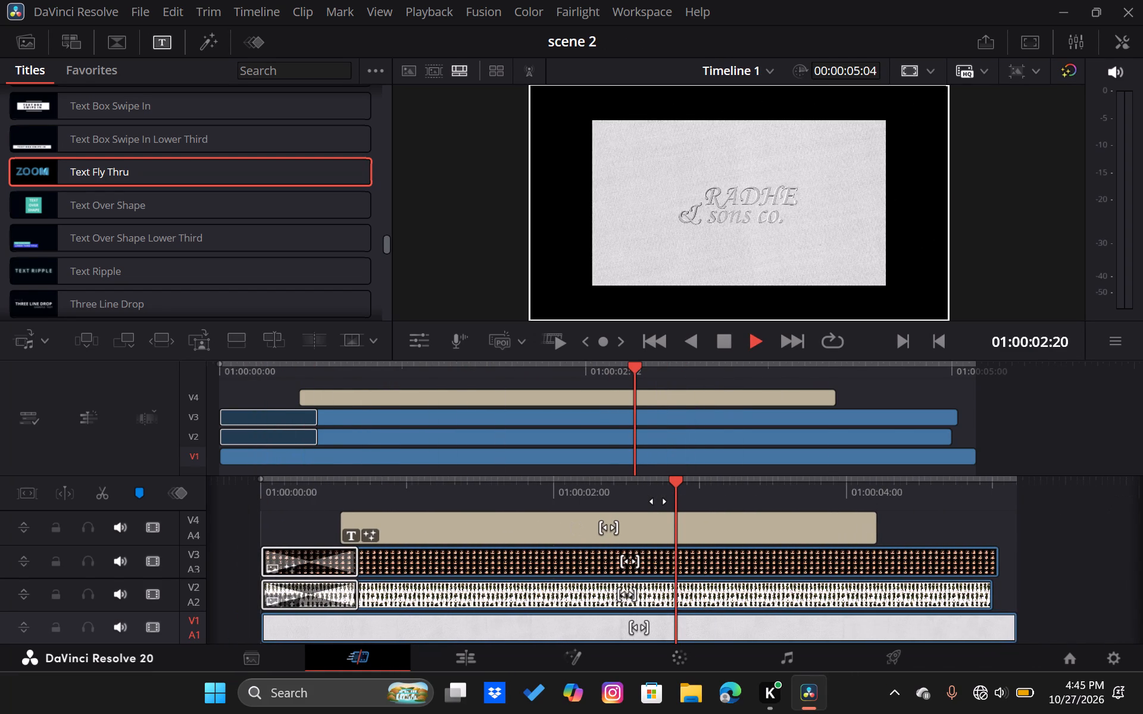
{"action": "scroll", "coordinate": [657, 501], "scroll_direction": "right", "scroll_amount": 1}
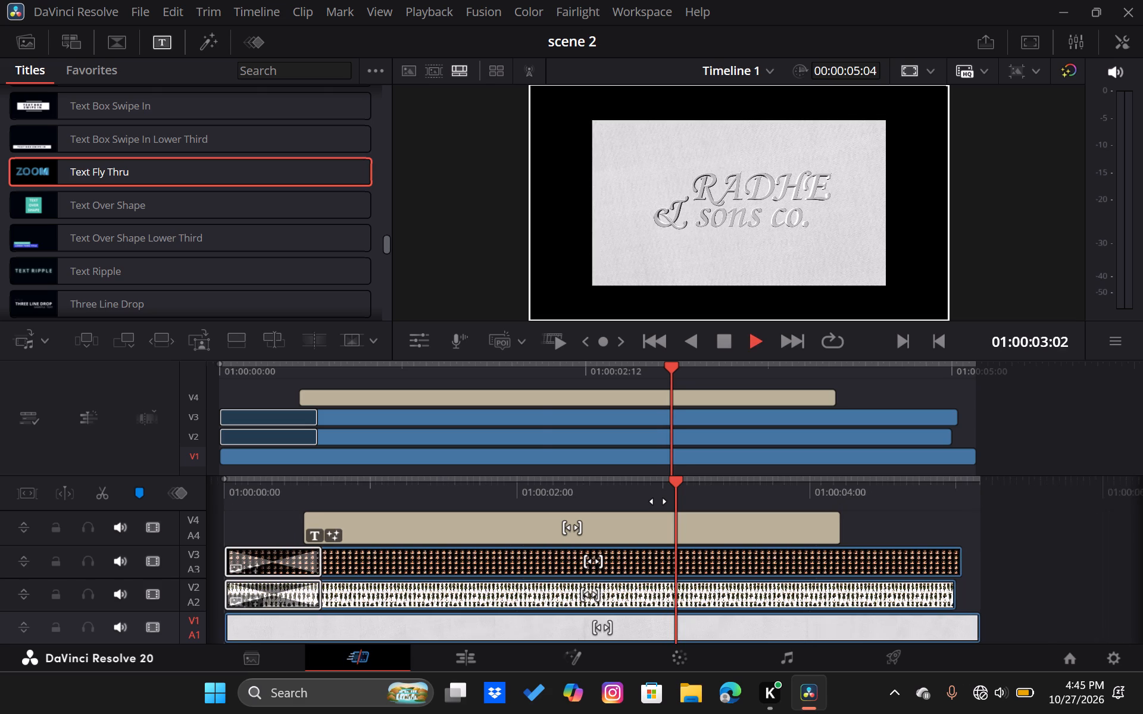
{"action": "scroll", "coordinate": [657, 501], "scroll_direction": "right", "scroll_amount": 2}
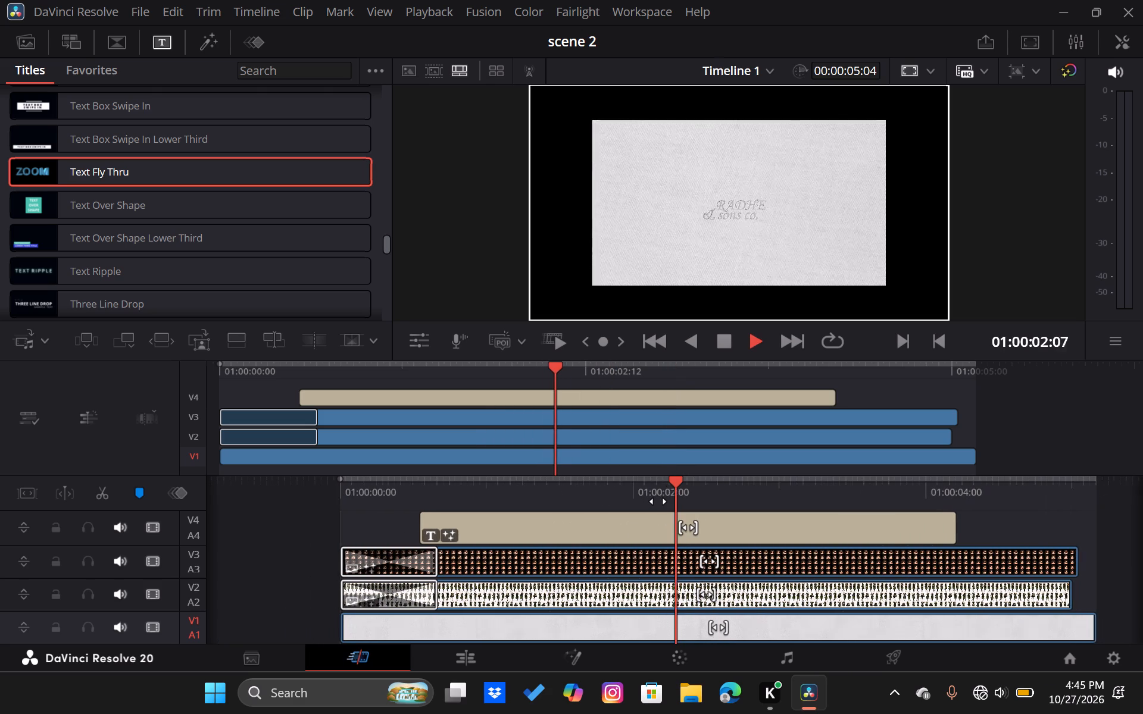
{"action": "scroll", "coordinate": [657, 501], "scroll_direction": "right", "scroll_amount": 1}
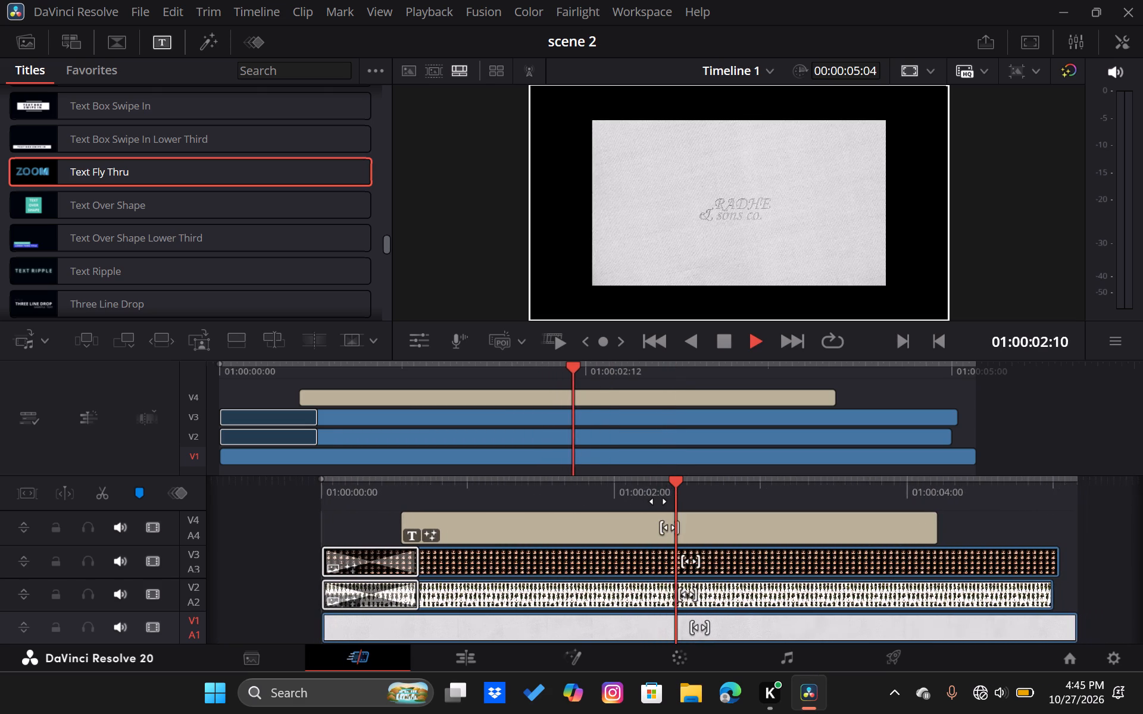
{"action": "scroll", "coordinate": [657, 501], "scroll_direction": "left", "scroll_amount": 3}
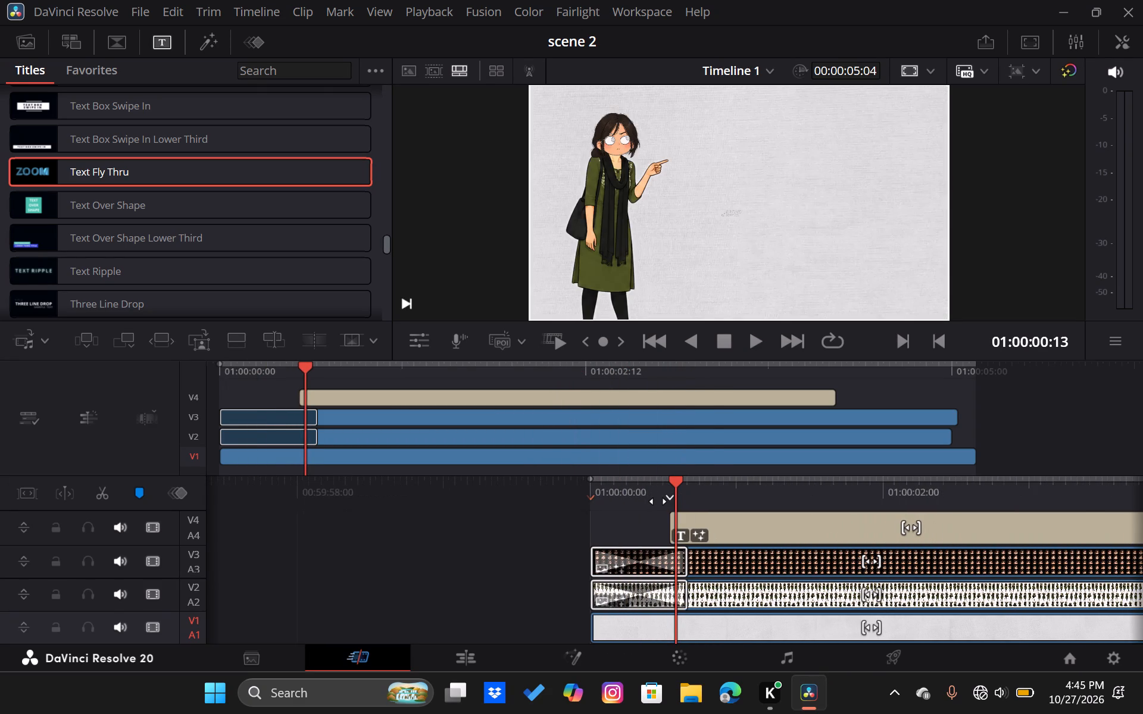
{"action": "scroll", "coordinate": [657, 501], "scroll_direction": "left", "scroll_amount": 3}
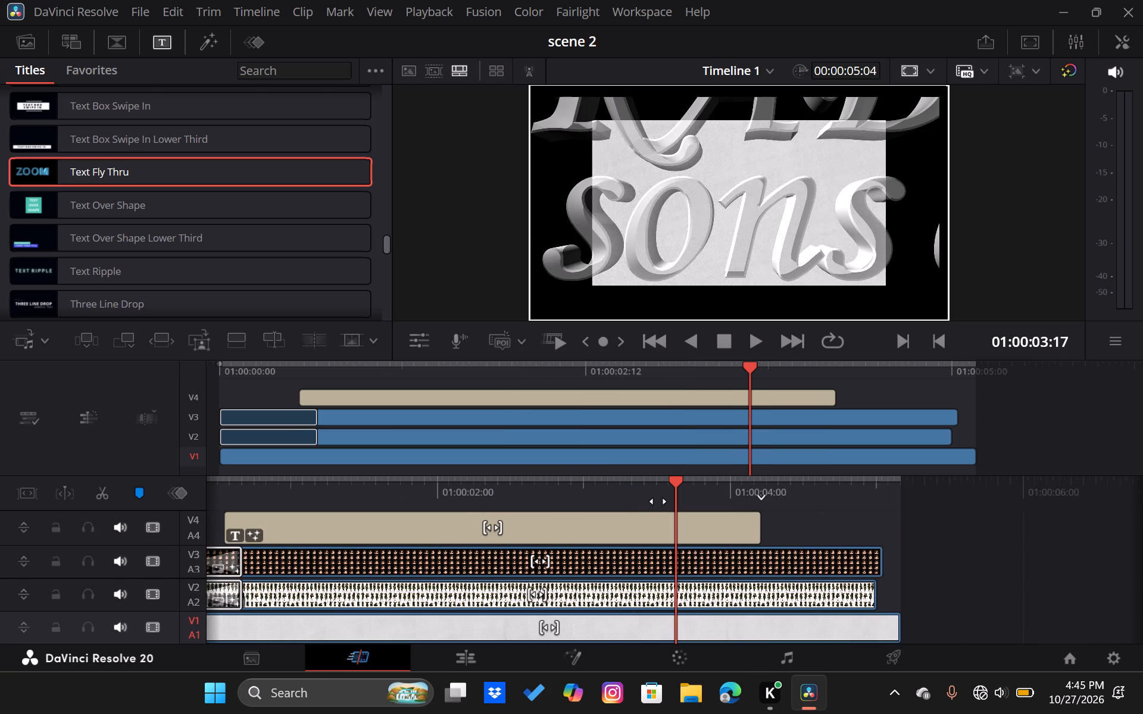
Delete the Text Fly Thru title clip from track V4.
{"action": "left_click", "coordinate": [608, 527]}
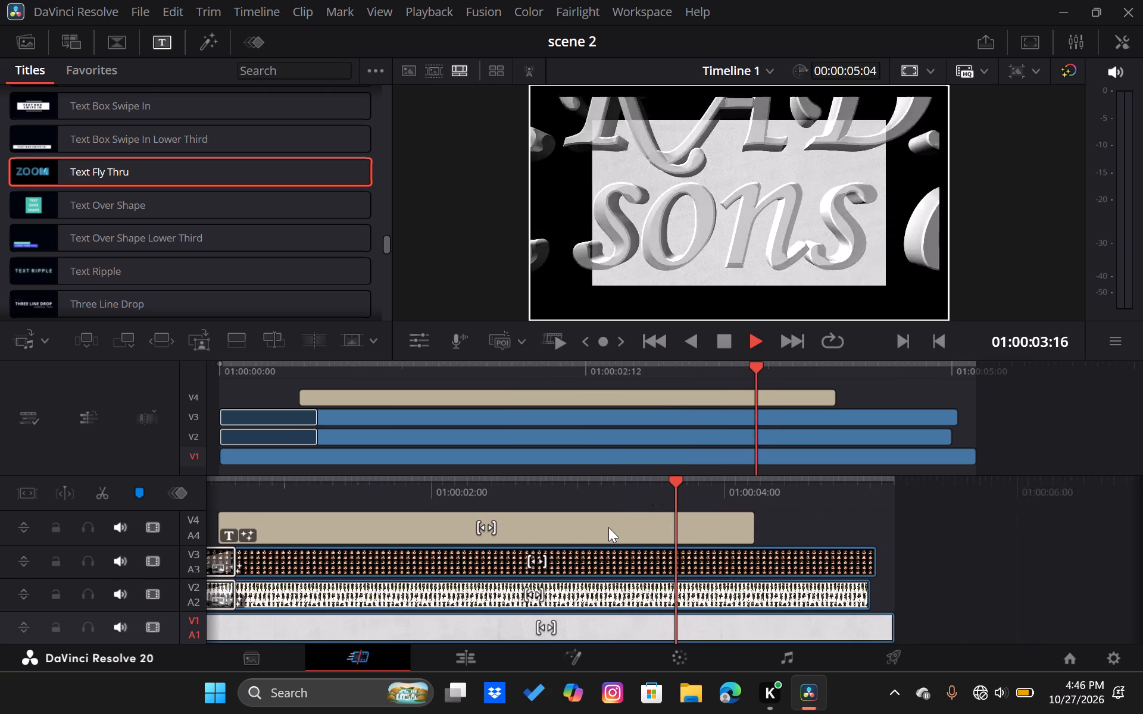
{"action": "key", "text": "space"}
{"action": "key", "text": "BackSpace"}
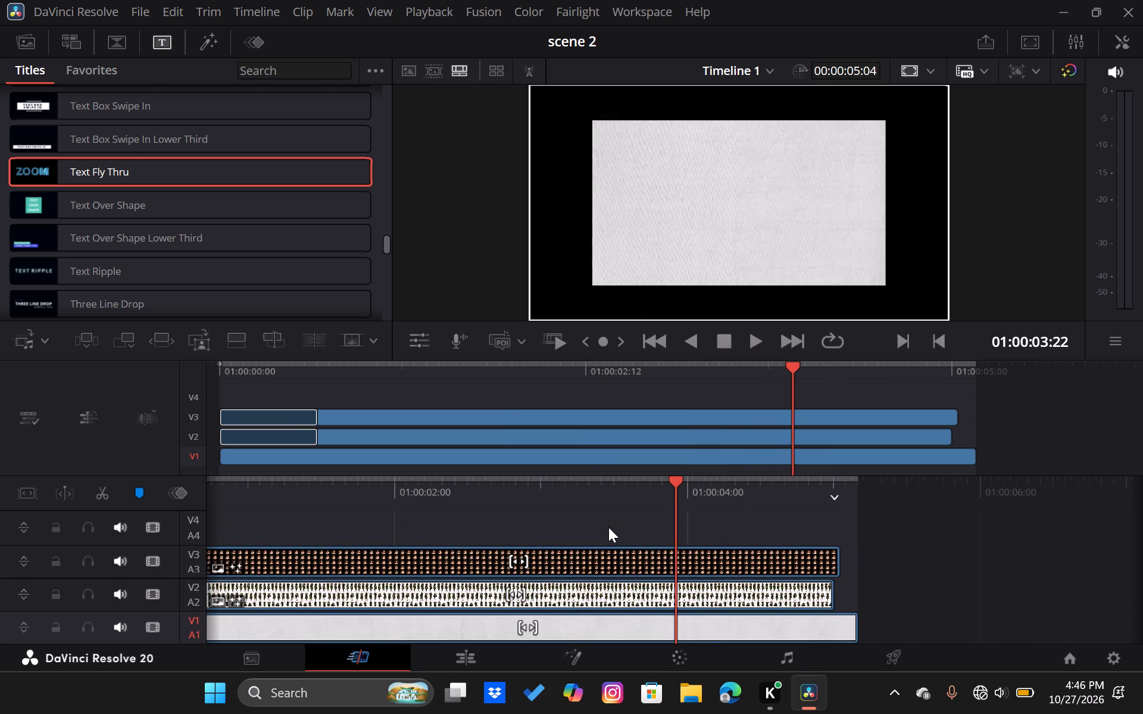
Browse the remaining titles, including the Subtitles and Animated groups, and preview them to find a replacement title.
{"action": "scroll", "coordinate": [608, 527], "scroll_direction": "right", "scroll_amount": 5}
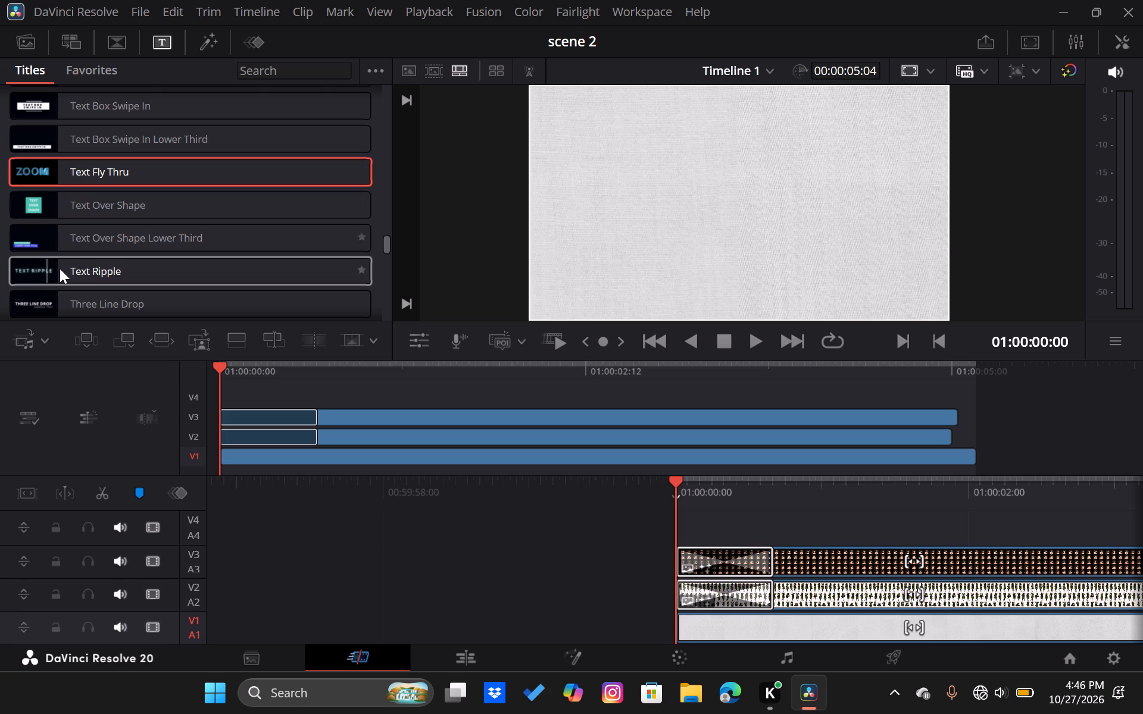
{"action": "scroll", "coordinate": [65, 268], "scroll_direction": "down", "scroll_amount": 2}
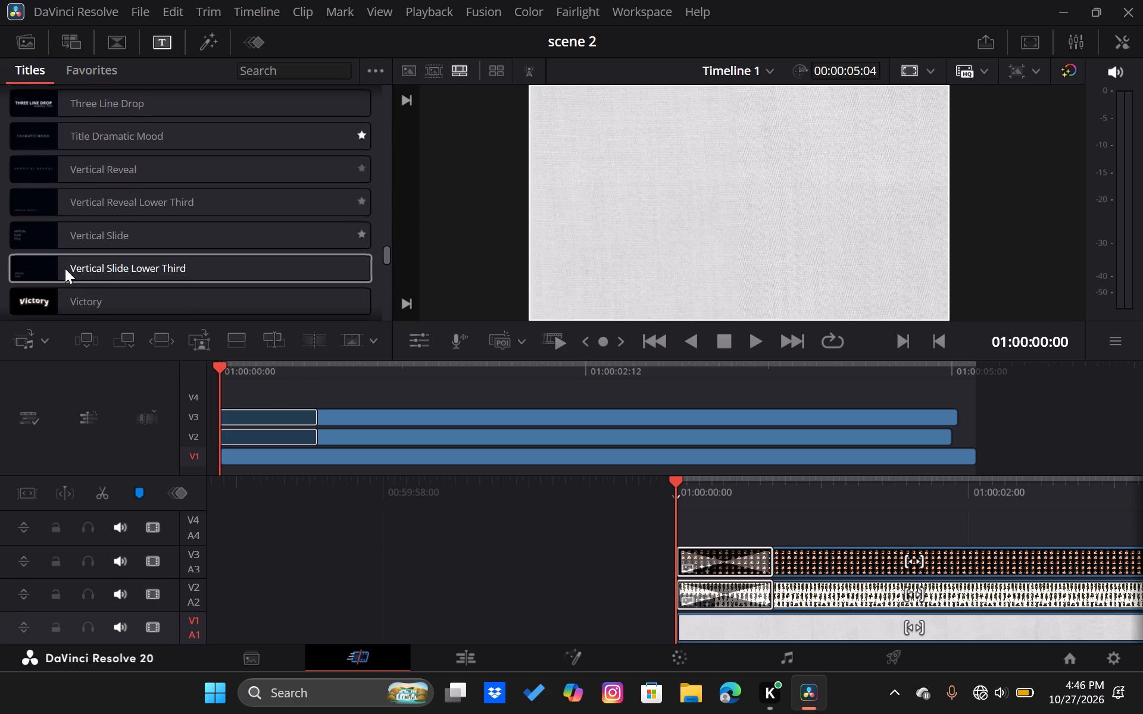
{"action": "scroll", "coordinate": [65, 268], "scroll_direction": "down", "scroll_amount": 5}
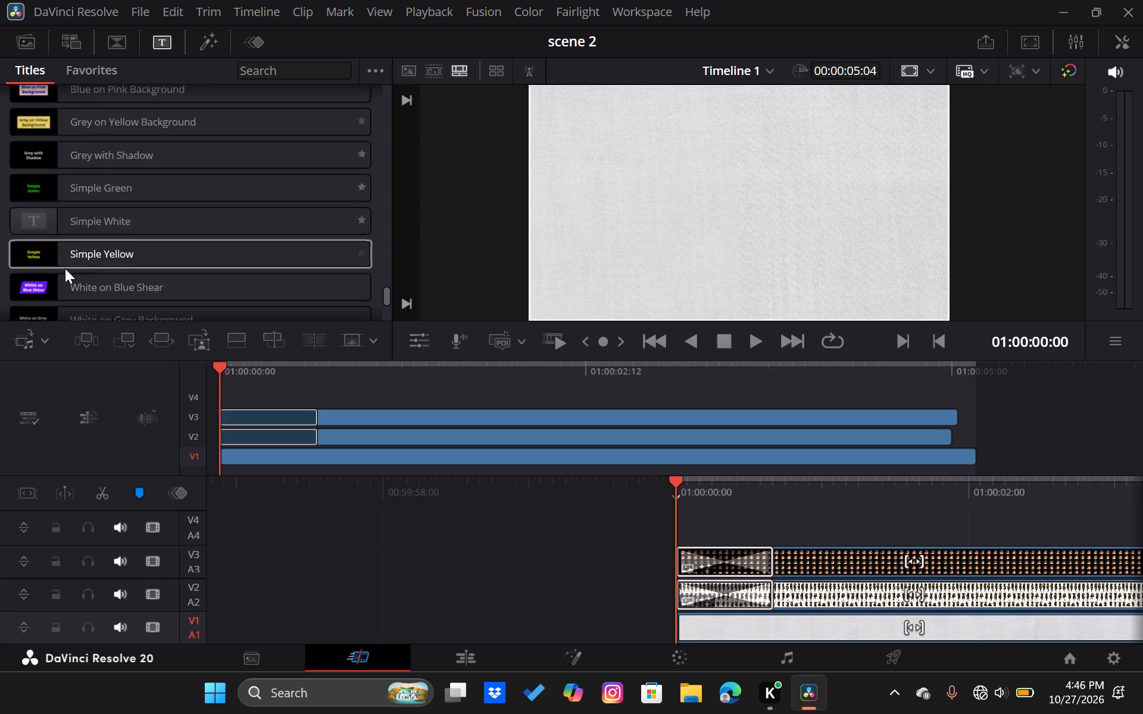
{"action": "scroll", "coordinate": [65, 268], "scroll_direction": "down", "scroll_amount": 3}
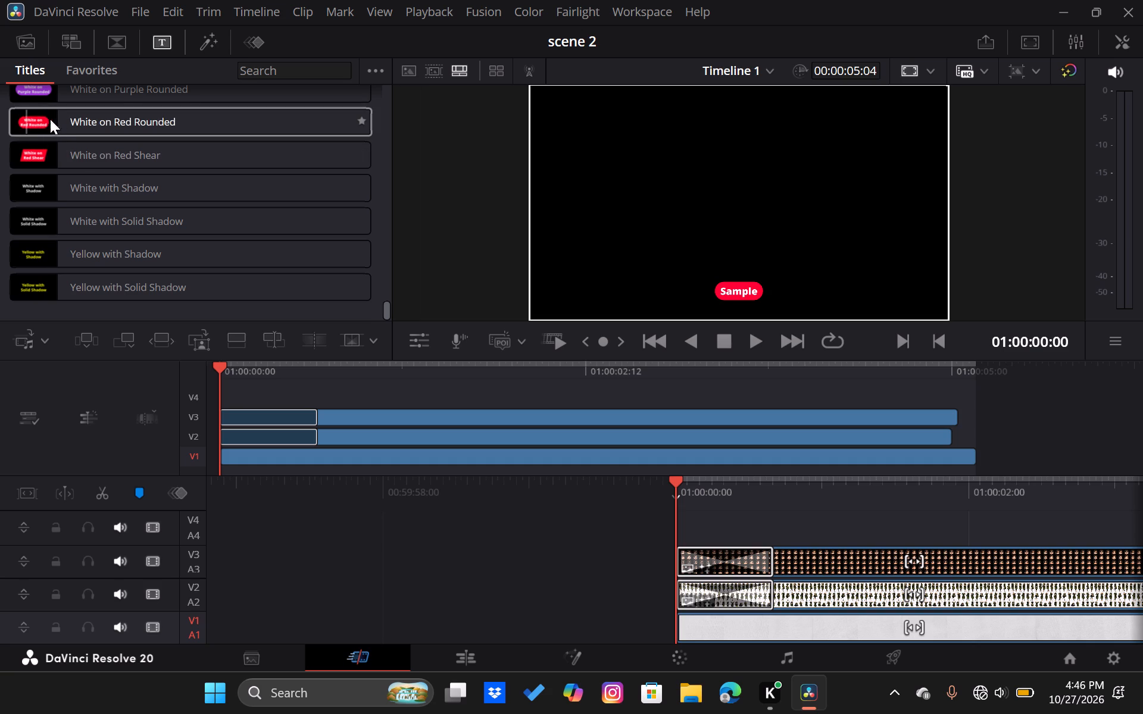
{"action": "scroll", "coordinate": [60, 120], "scroll_direction": "up", "scroll_amount": 1}
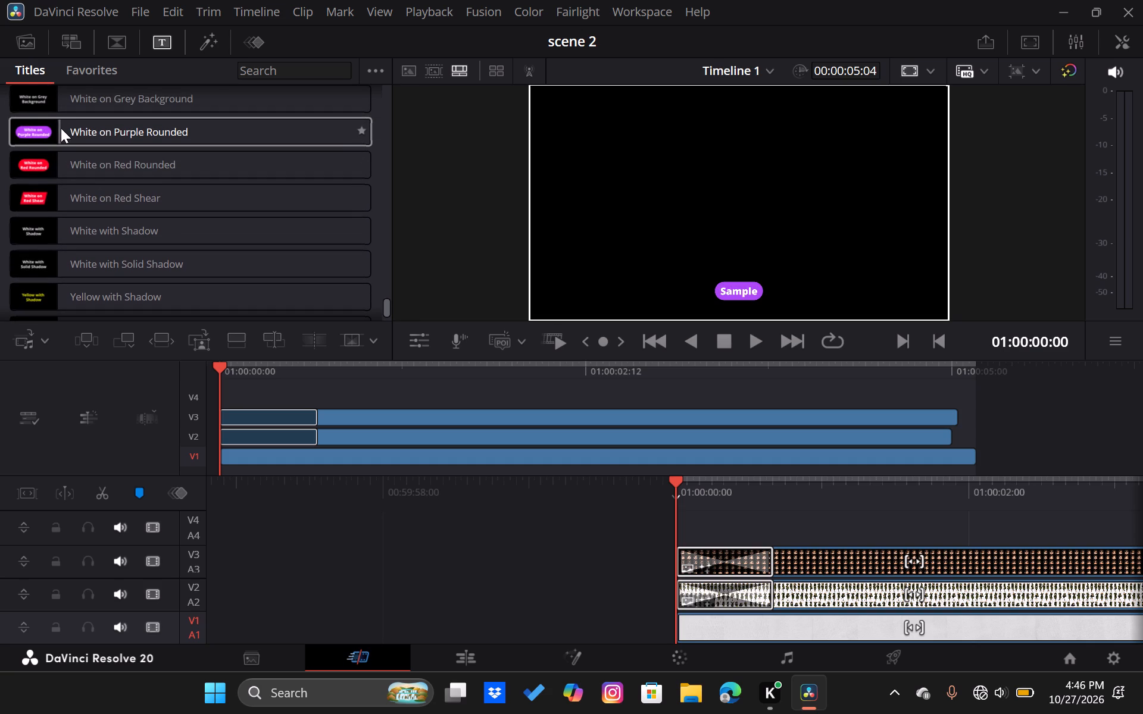
{"action": "scroll", "coordinate": [61, 128], "scroll_direction": "up", "scroll_amount": 1}
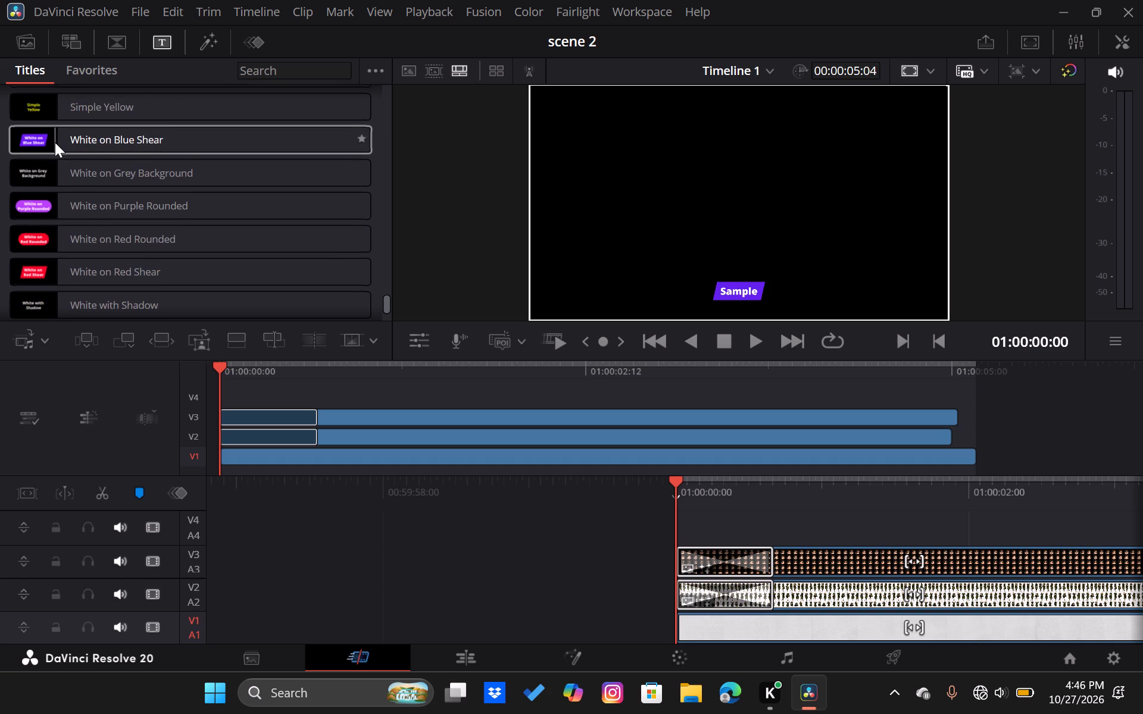
{"action": "scroll", "coordinate": [55, 142], "scroll_direction": "up", "scroll_amount": 1}
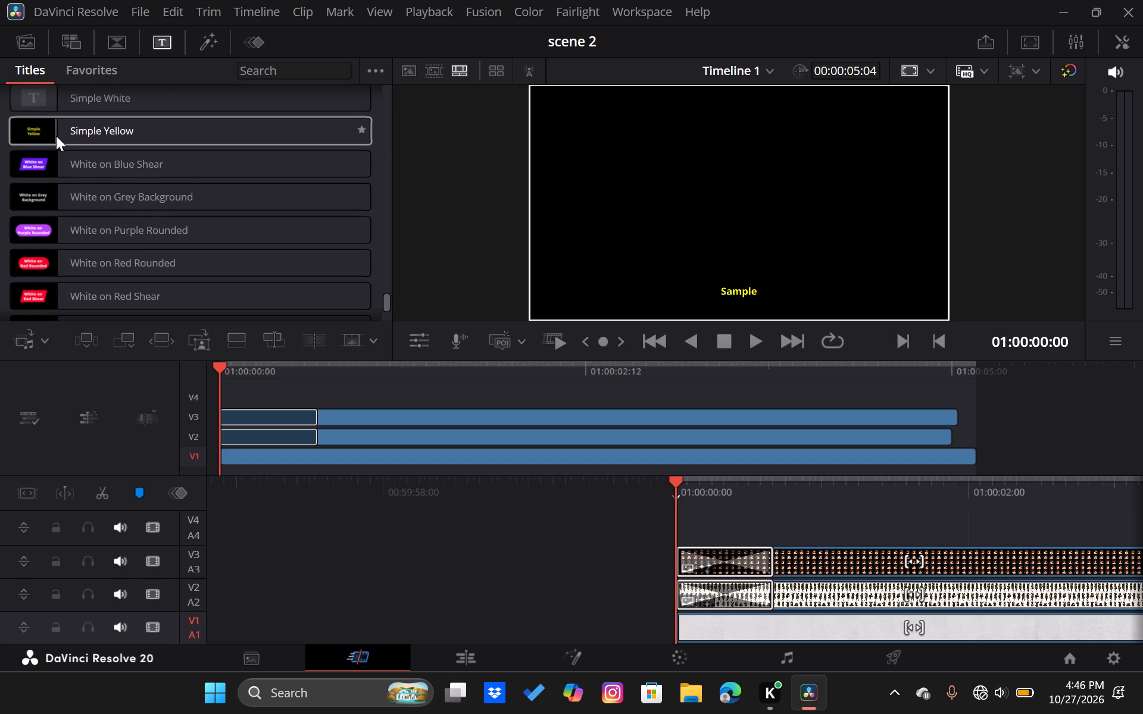
{"action": "scroll", "coordinate": [73, 130], "scroll_direction": "up", "scroll_amount": 1}
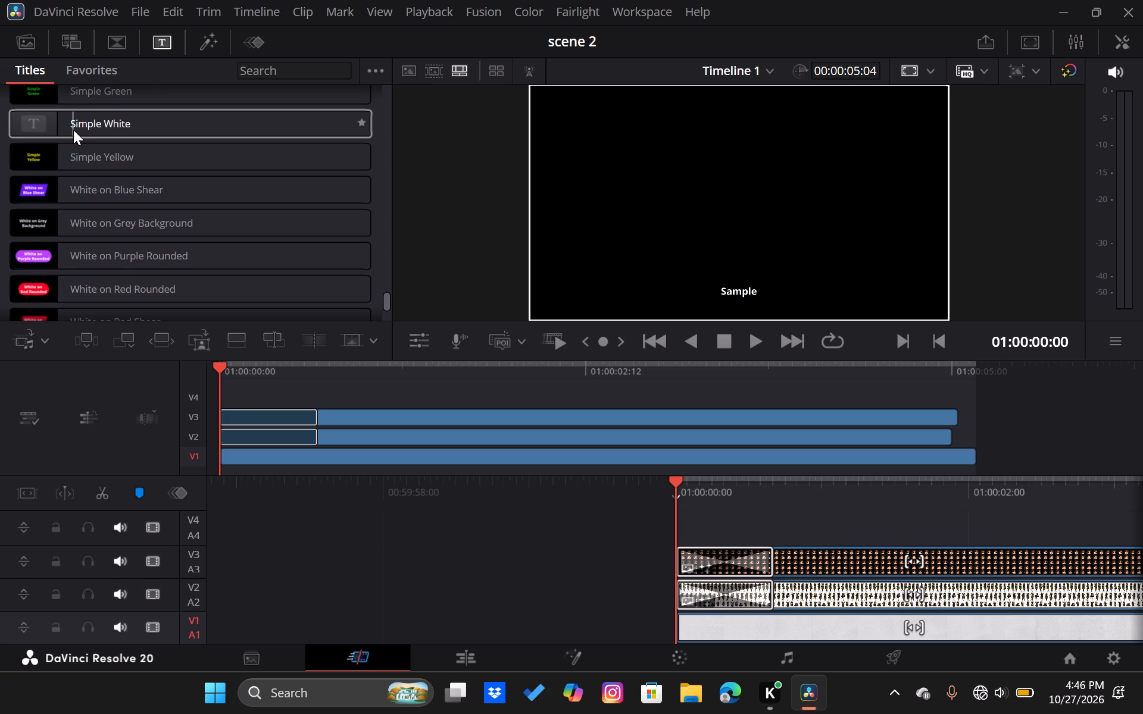
{"action": "scroll", "coordinate": [73, 130], "scroll_direction": "up", "scroll_amount": 2}
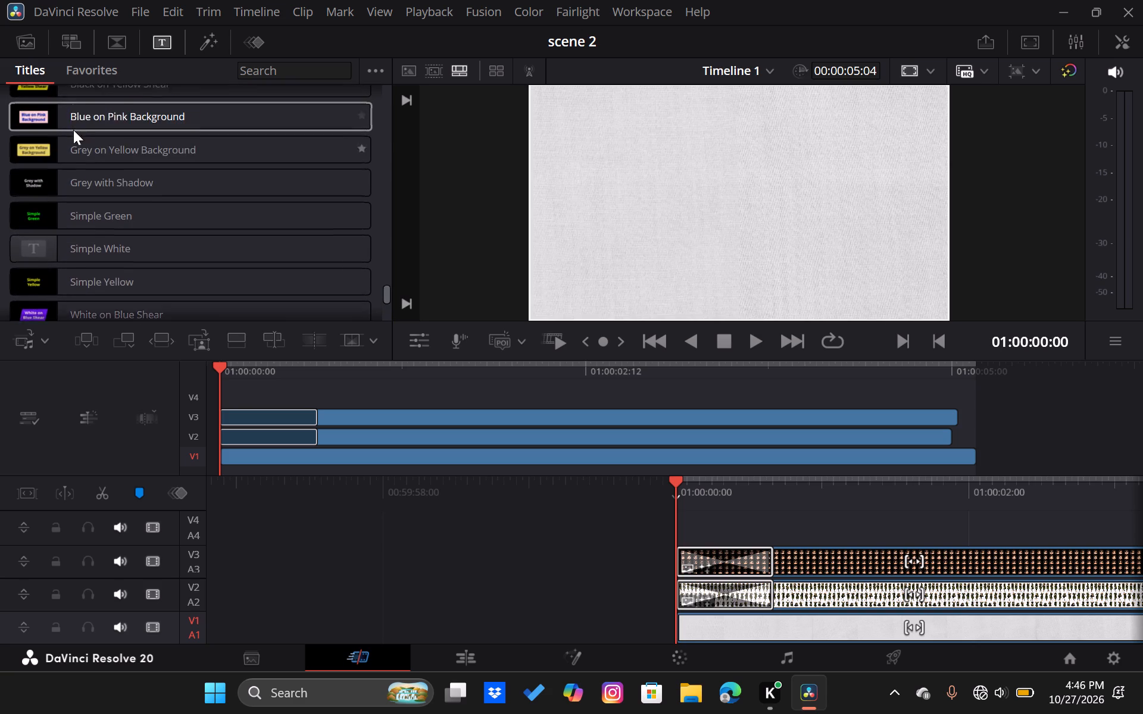
{"action": "scroll", "coordinate": [73, 130], "scroll_direction": "up", "scroll_amount": 4}
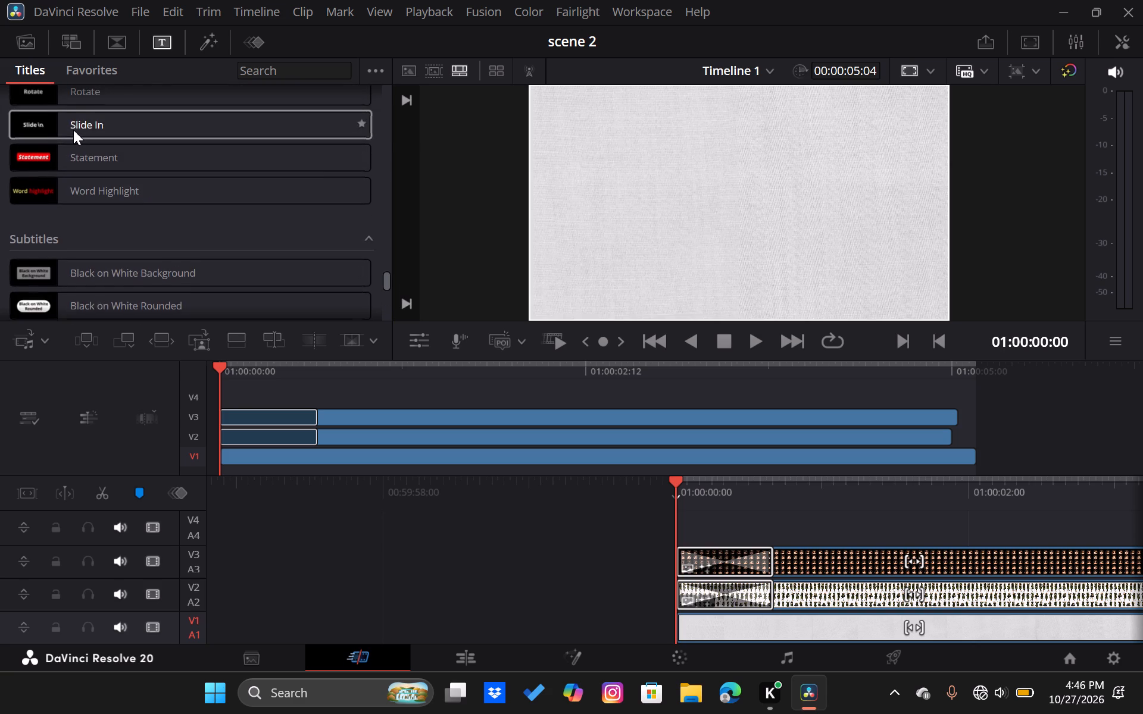
{"action": "scroll", "coordinate": [73, 130], "scroll_direction": "up", "scroll_amount": 1}
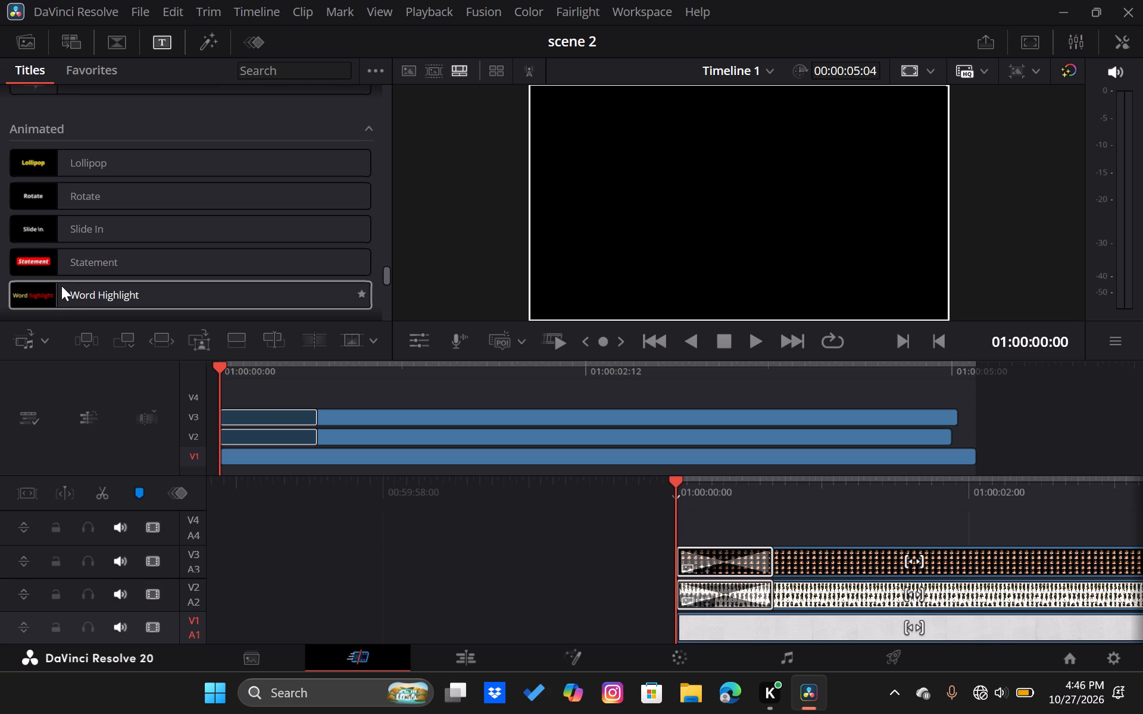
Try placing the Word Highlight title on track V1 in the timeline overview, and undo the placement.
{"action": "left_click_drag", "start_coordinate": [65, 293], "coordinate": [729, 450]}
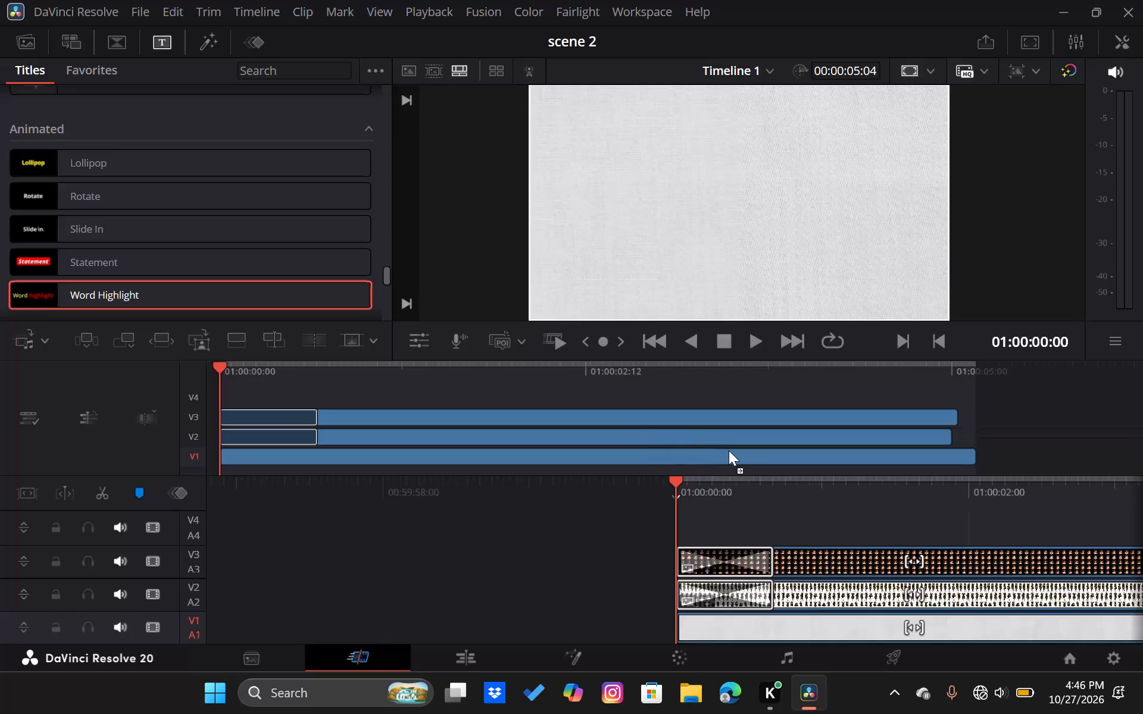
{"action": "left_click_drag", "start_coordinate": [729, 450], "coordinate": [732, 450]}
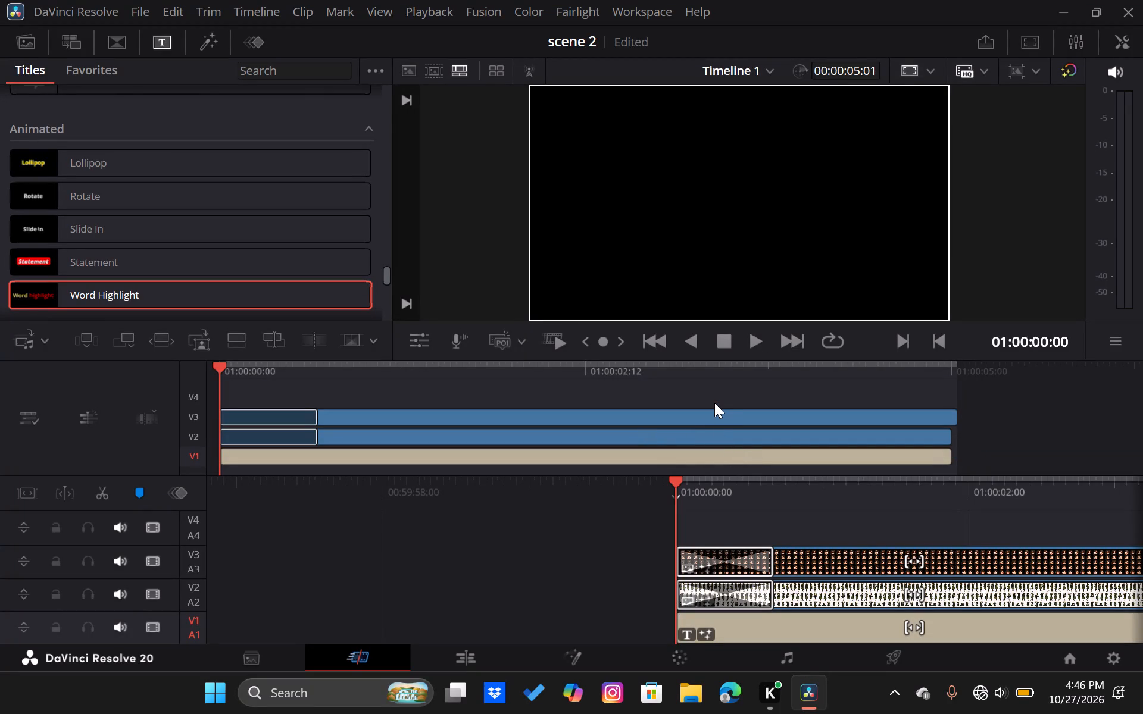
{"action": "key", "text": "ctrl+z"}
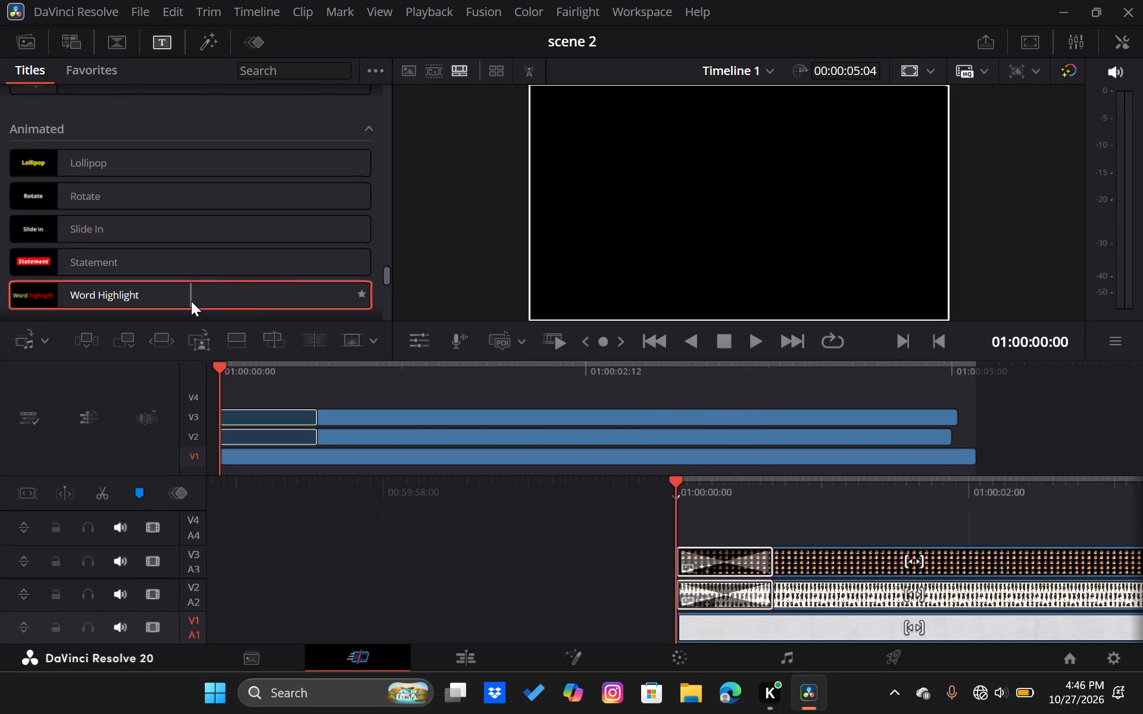
Add the Word Highlight title to track V4, starting about 6 frames into the timeline, and play it back.
{"action": "left_click_drag", "start_coordinate": [191, 301], "coordinate": [731, 488]}
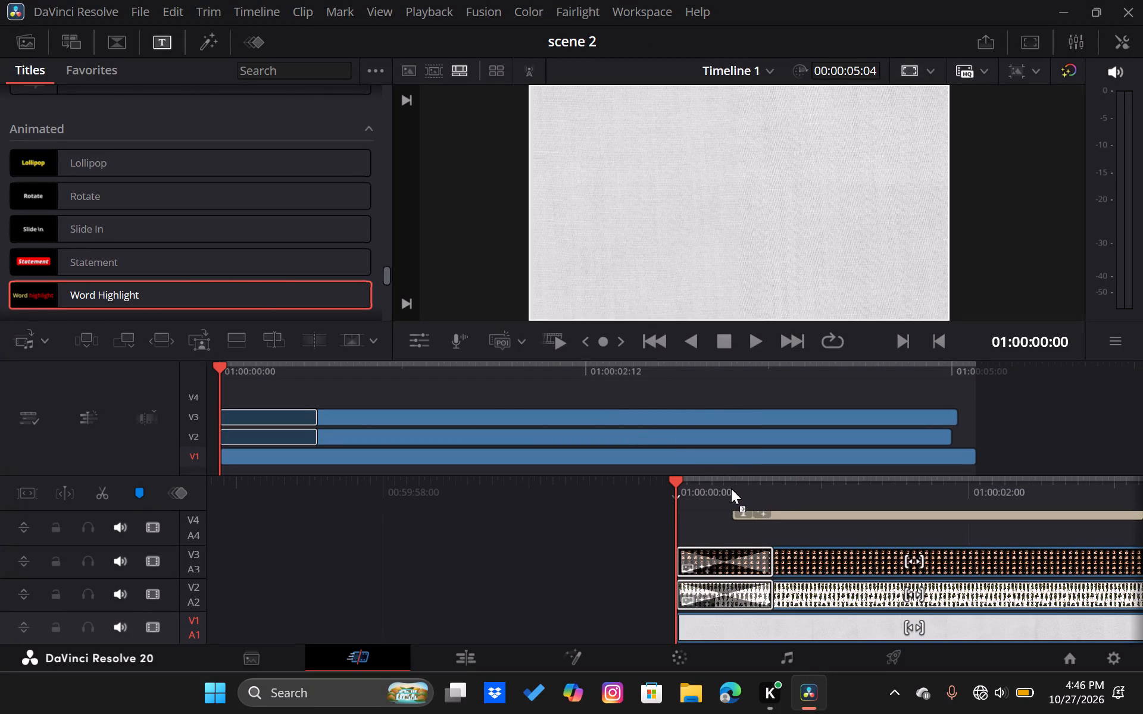
{"action": "left_click_drag", "start_coordinate": [731, 488], "coordinate": [716, 497]}
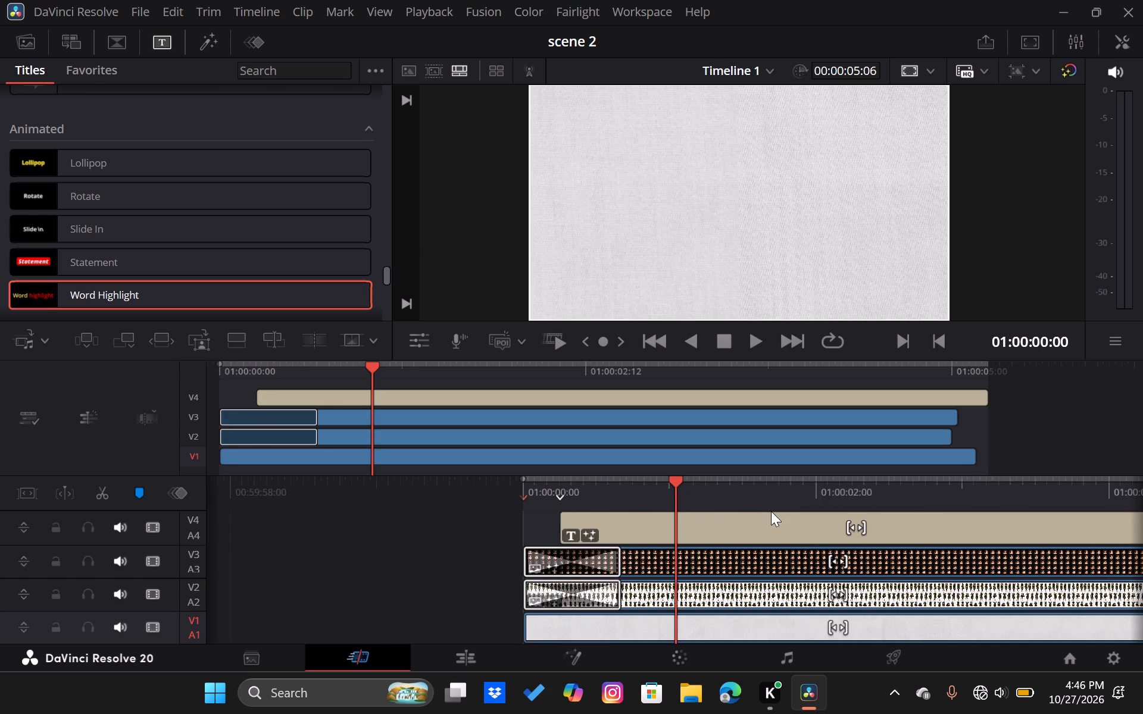
{"action": "key", "text": "space"}
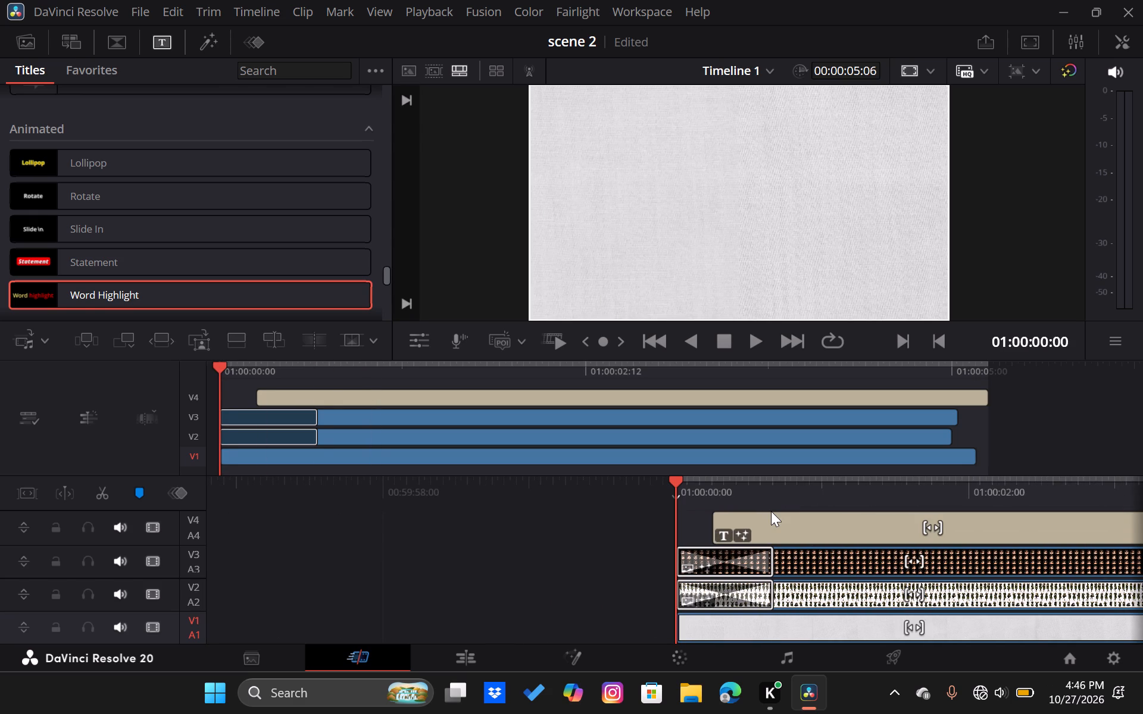
{"action": "key", "text": "space"}
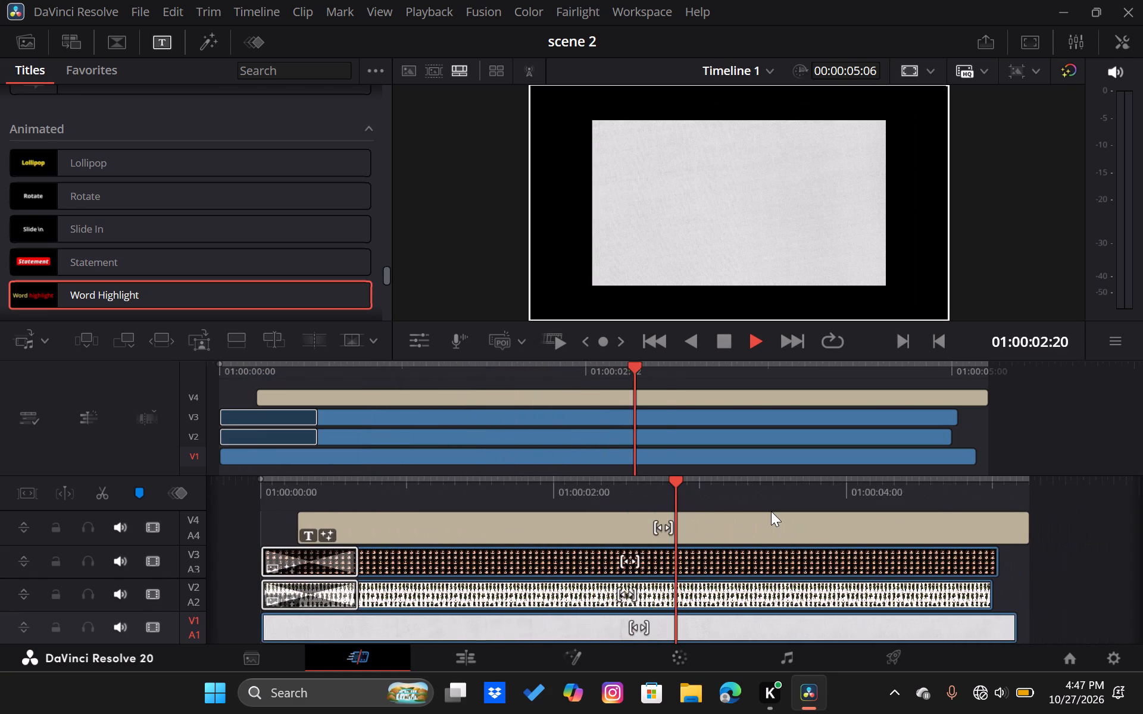
{"action": "key", "text": "space"}
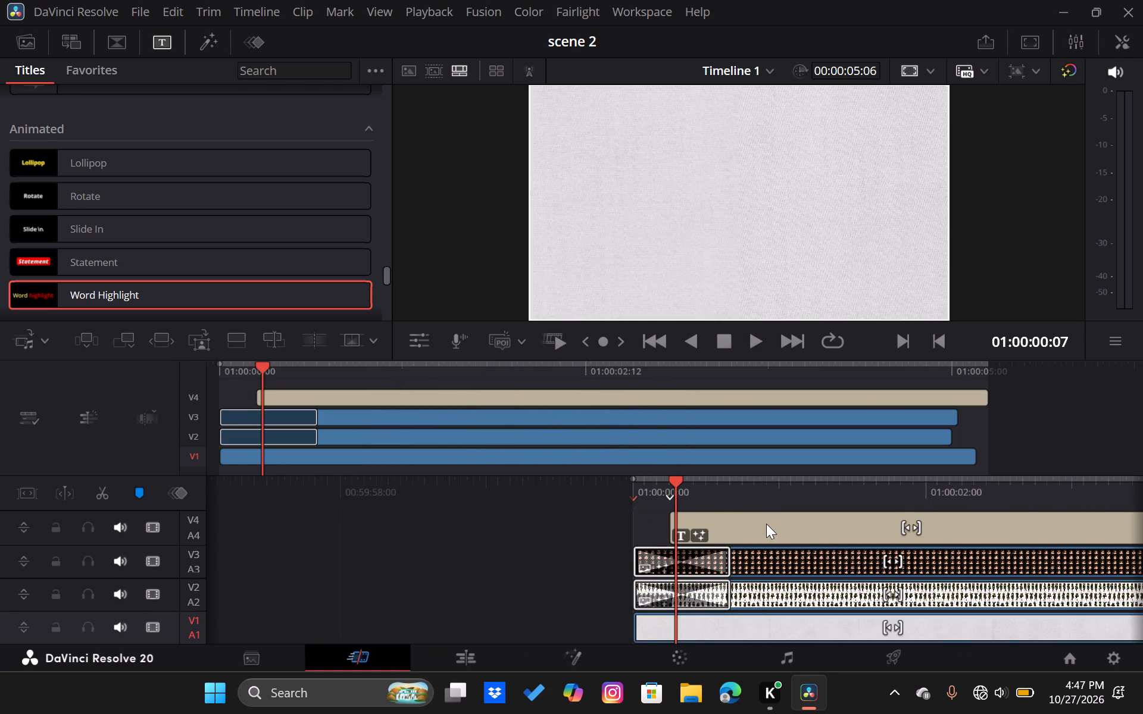
Open the Word Highlight title's properties and try to enter "sed" as its subtitle text.
{"action": "left_click", "coordinate": [766, 524]}
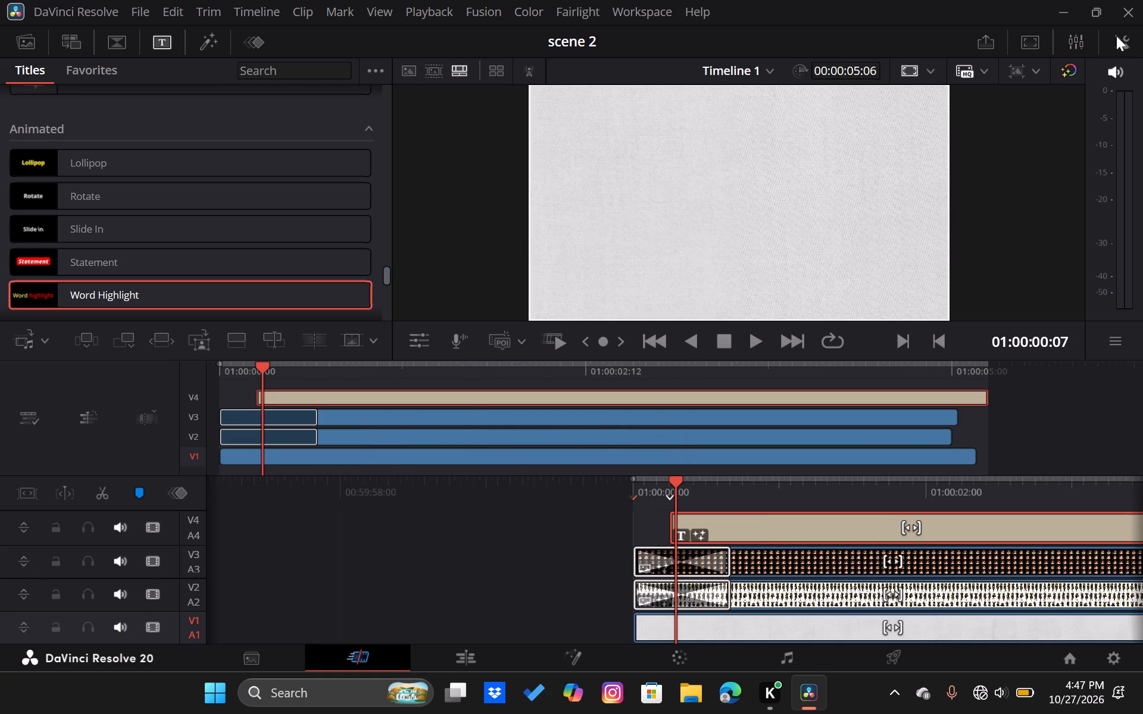
{"action": "left_click", "coordinate": [1122, 37]}
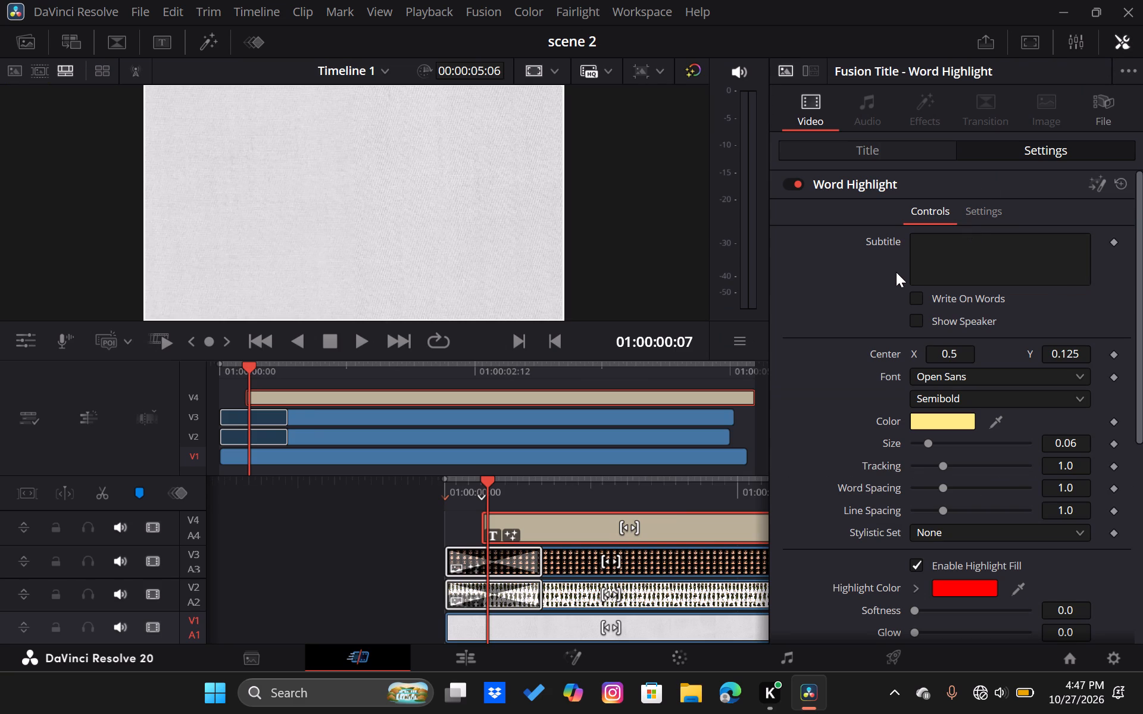
{"action": "scroll", "coordinate": [896, 272], "scroll_direction": "up", "scroll_amount": 1}
{"action": "left_click", "coordinate": [919, 152]}
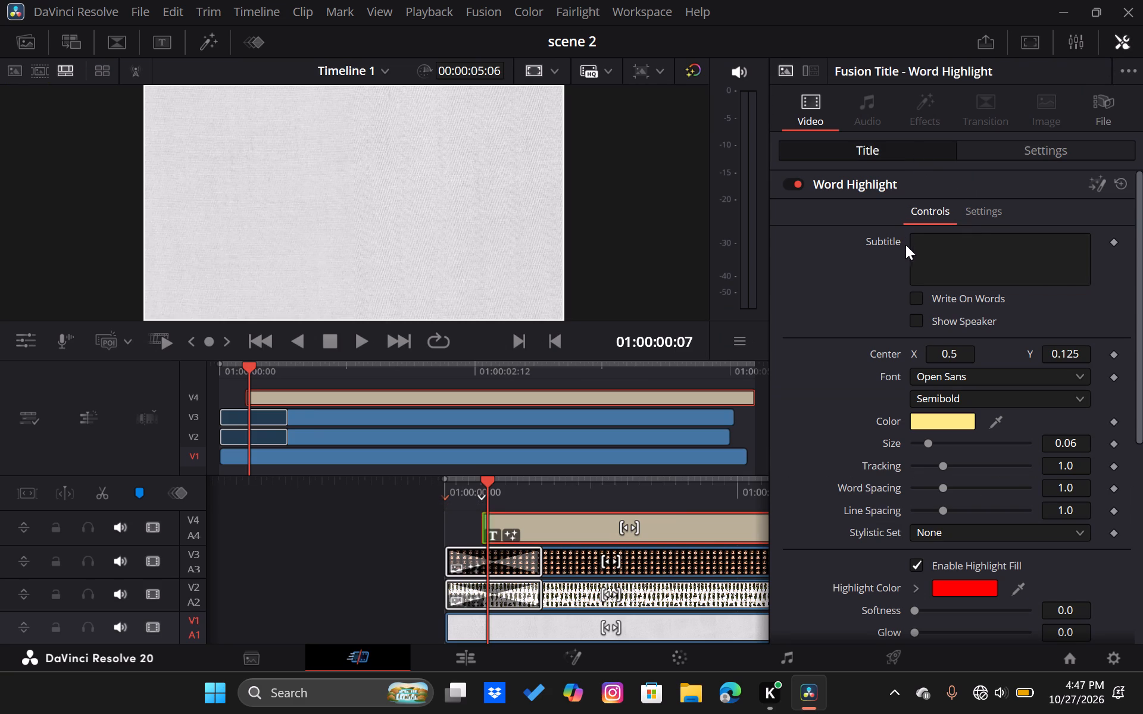
{"action": "left_click", "coordinate": [934, 250]}
{"action": "left_click", "coordinate": [934, 250]}
{"action": "left_click", "coordinate": [966, 259]}
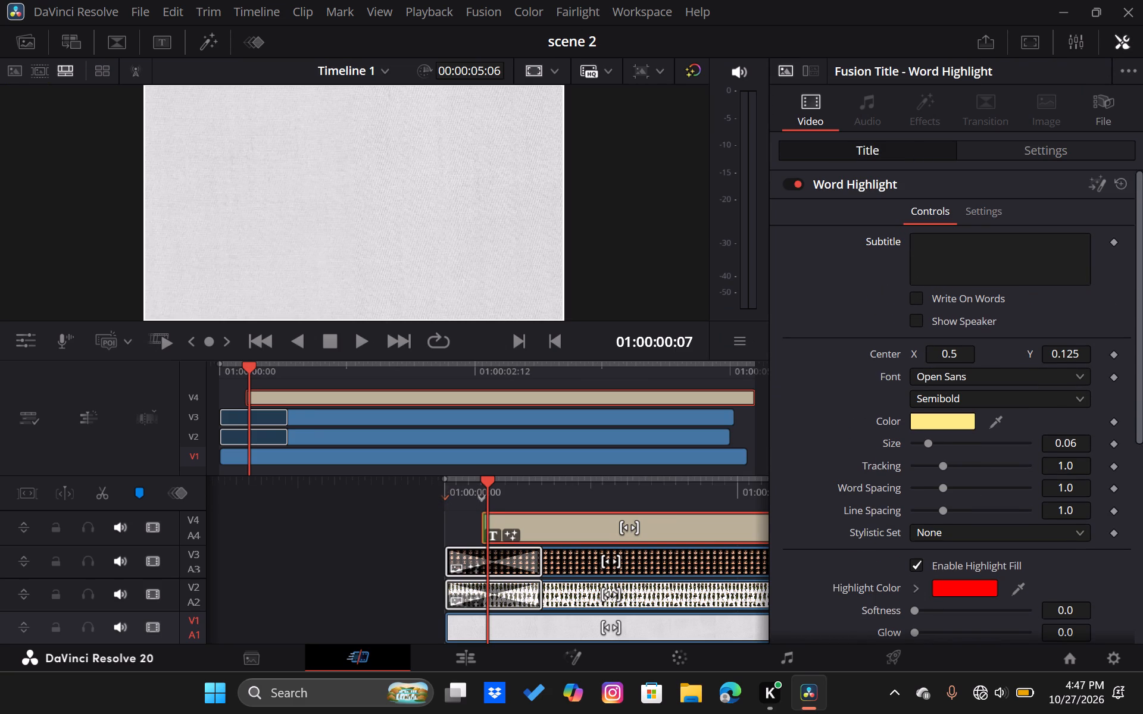
{"action": "double_click", "coordinate": [966, 259]}
{"action": "double_click", "coordinate": [975, 249]}
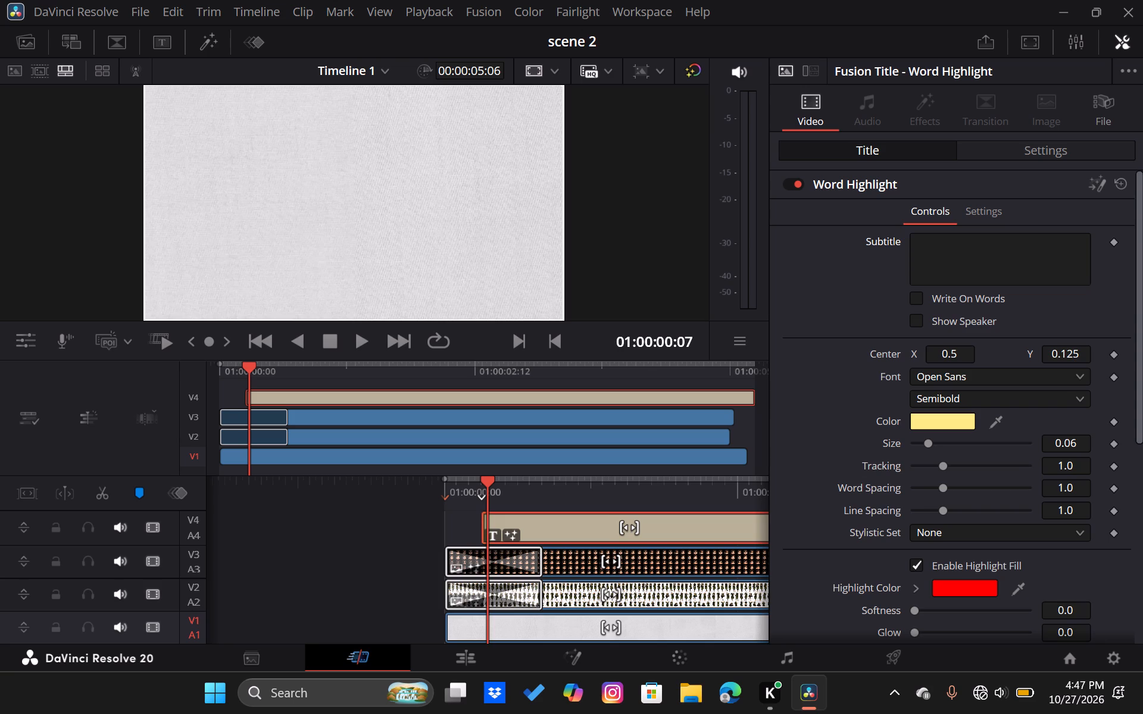
{"action": "double_click", "coordinate": [960, 246]}
{"action": "type", "text": "sed"}
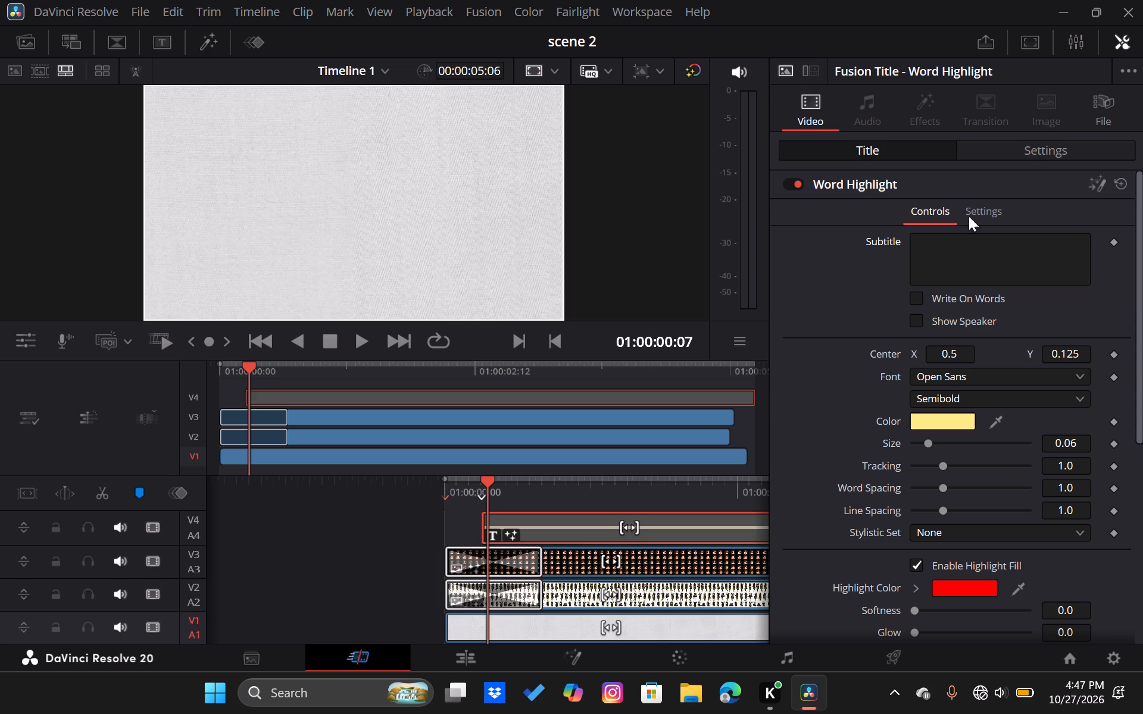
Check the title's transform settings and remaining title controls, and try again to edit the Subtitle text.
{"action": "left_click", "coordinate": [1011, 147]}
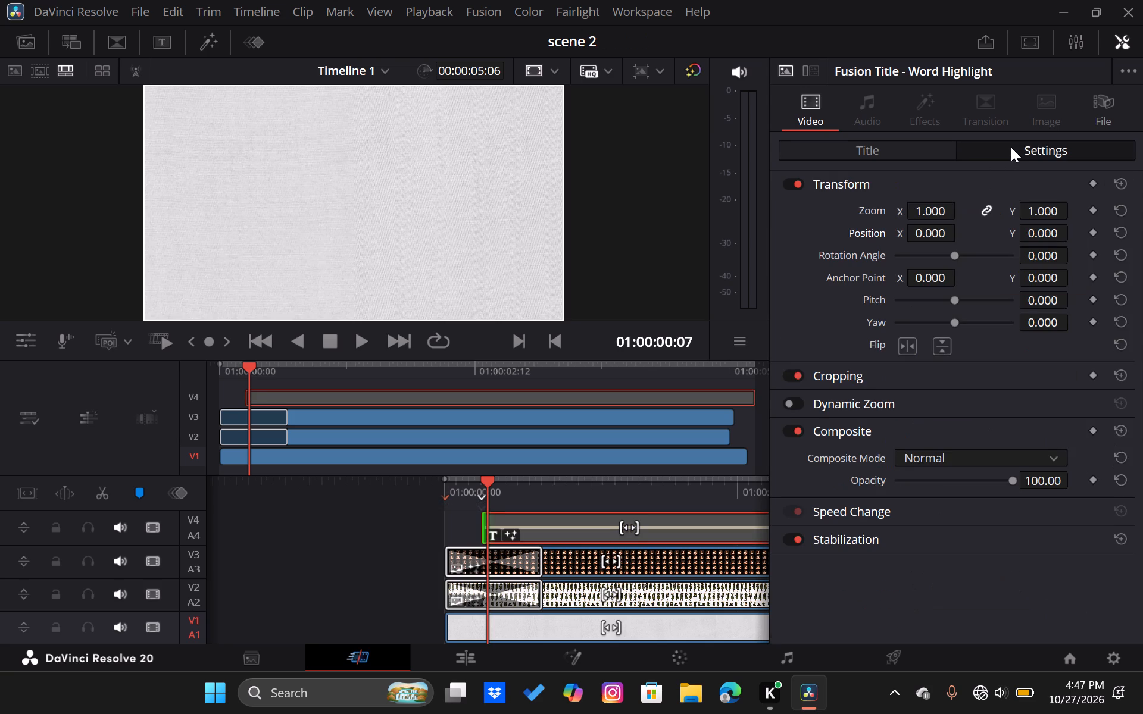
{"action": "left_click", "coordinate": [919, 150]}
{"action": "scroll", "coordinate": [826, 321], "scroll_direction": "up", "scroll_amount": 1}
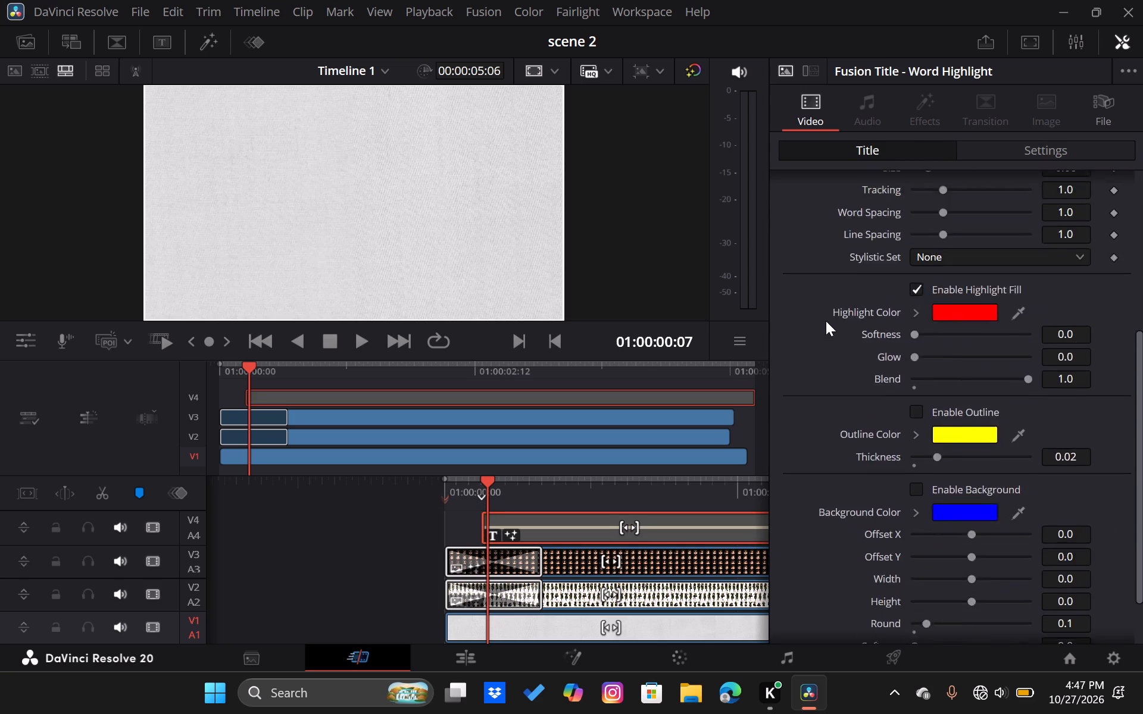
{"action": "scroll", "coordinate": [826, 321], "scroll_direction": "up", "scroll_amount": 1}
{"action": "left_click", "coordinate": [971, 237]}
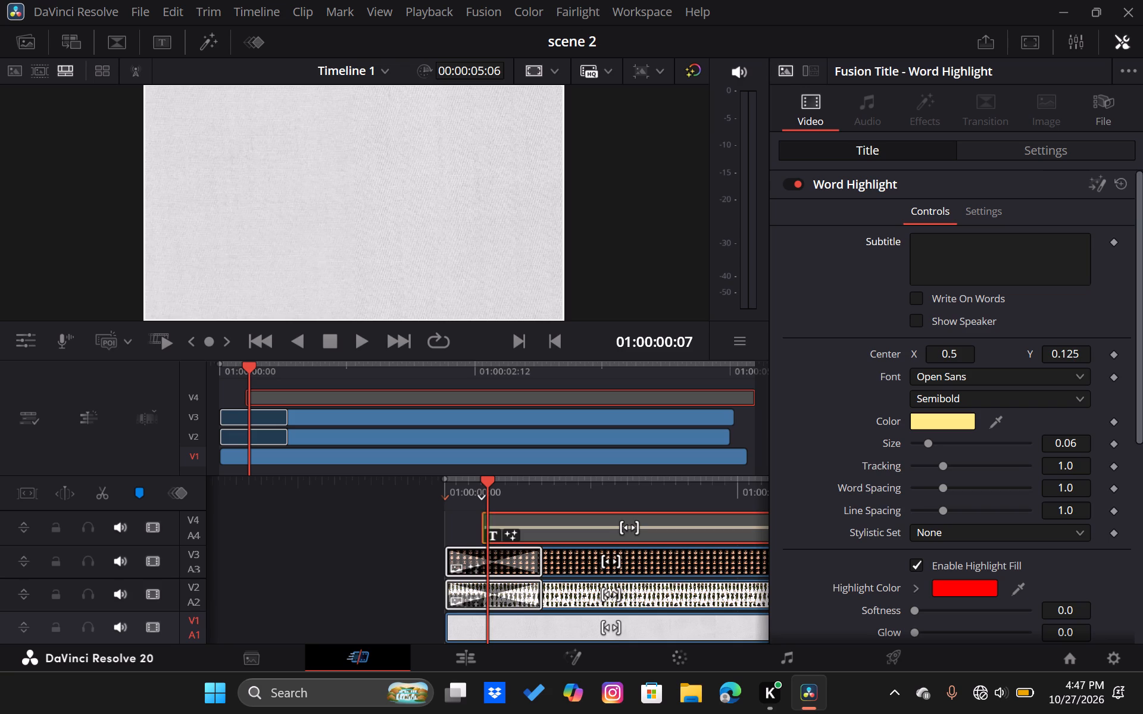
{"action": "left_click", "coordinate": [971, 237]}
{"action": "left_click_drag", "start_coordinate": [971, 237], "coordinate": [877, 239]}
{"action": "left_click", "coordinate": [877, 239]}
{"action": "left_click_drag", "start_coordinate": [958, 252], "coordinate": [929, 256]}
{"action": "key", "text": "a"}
Move the Word Highlight clip on V4 to the very start of the timeline.
{"action": "scroll", "coordinate": [566, 471], "scroll_direction": "left", "scroll_amount": 1}
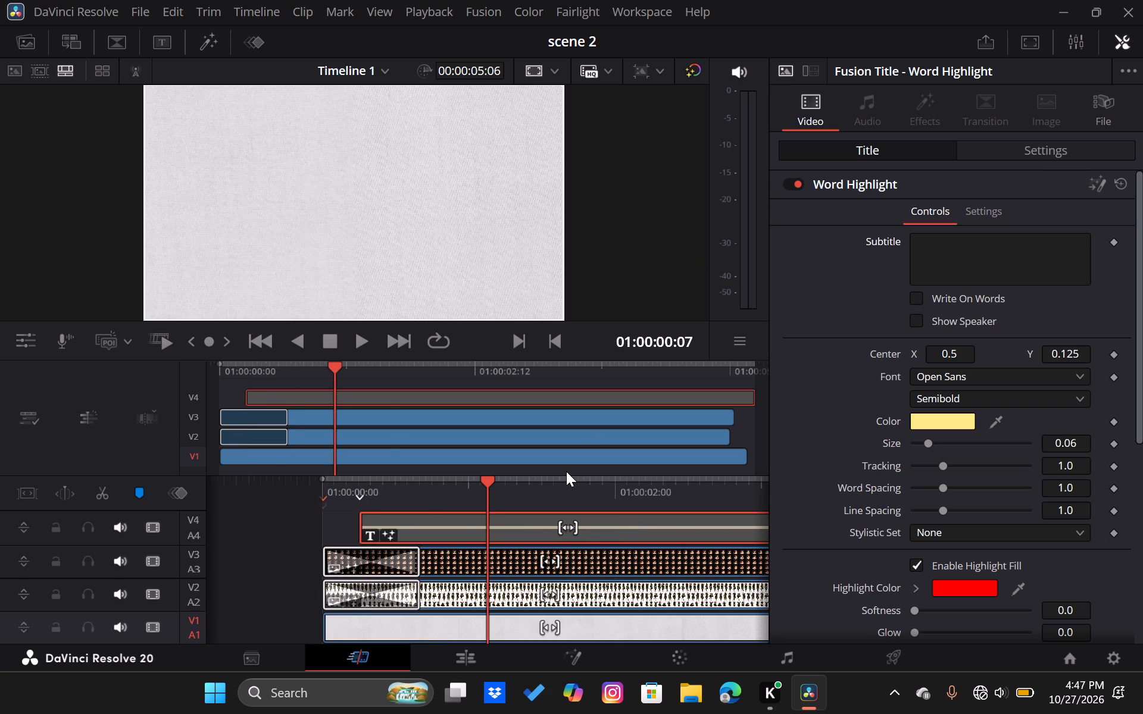
{"action": "scroll", "coordinate": [566, 471], "scroll_direction": "left", "scroll_amount": 1}
{"action": "left_click", "coordinate": [520, 526]}
{"action": "left_click_drag", "start_coordinate": [520, 526], "coordinate": [473, 524]}
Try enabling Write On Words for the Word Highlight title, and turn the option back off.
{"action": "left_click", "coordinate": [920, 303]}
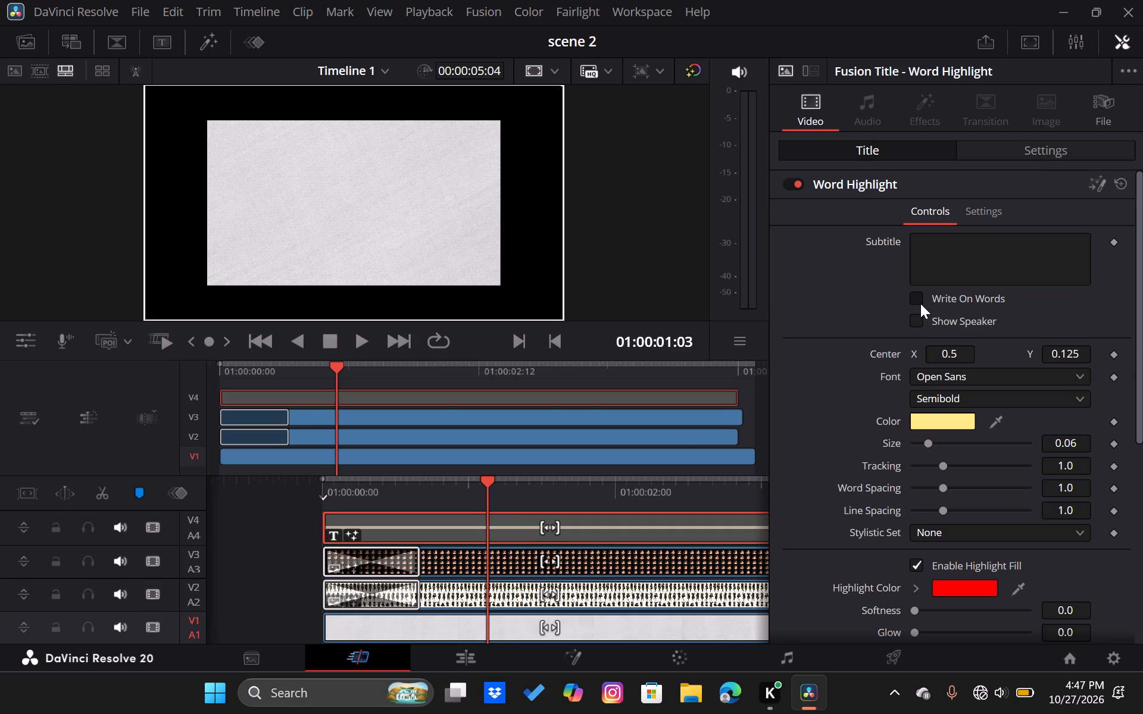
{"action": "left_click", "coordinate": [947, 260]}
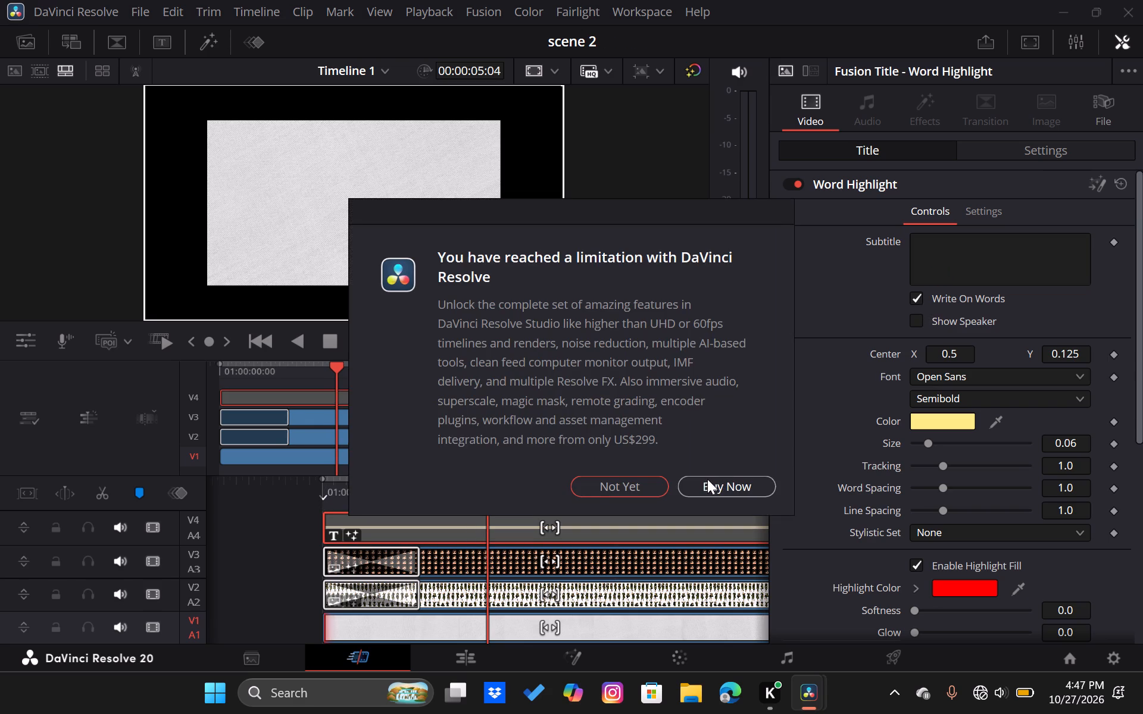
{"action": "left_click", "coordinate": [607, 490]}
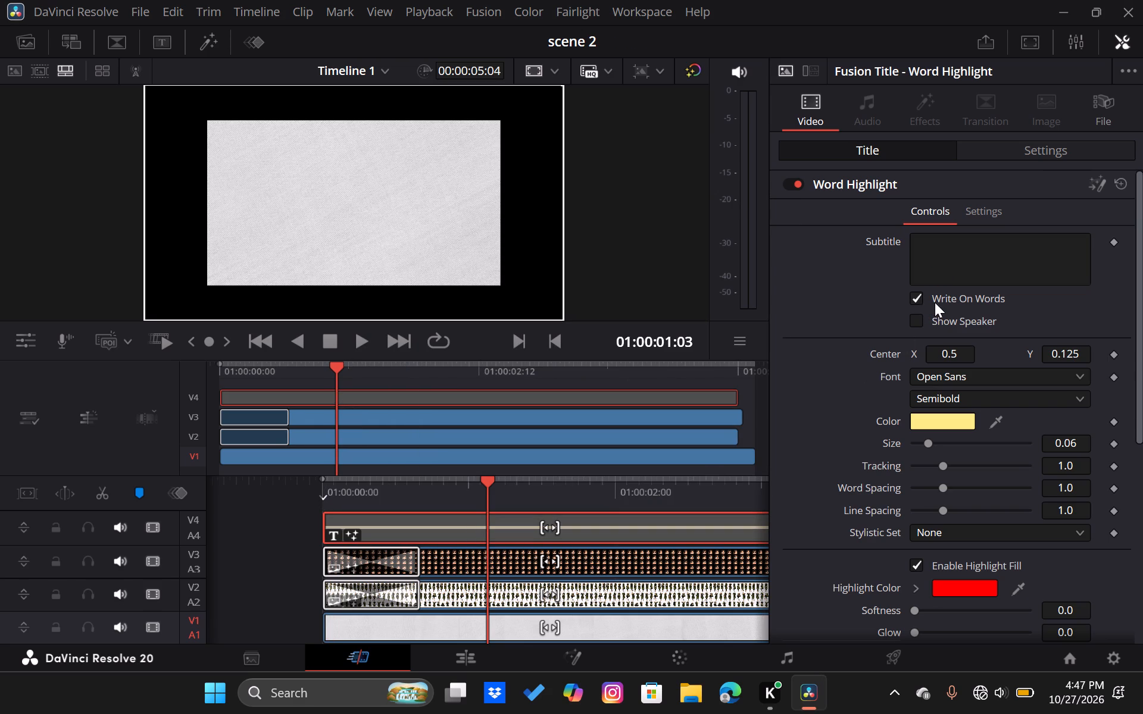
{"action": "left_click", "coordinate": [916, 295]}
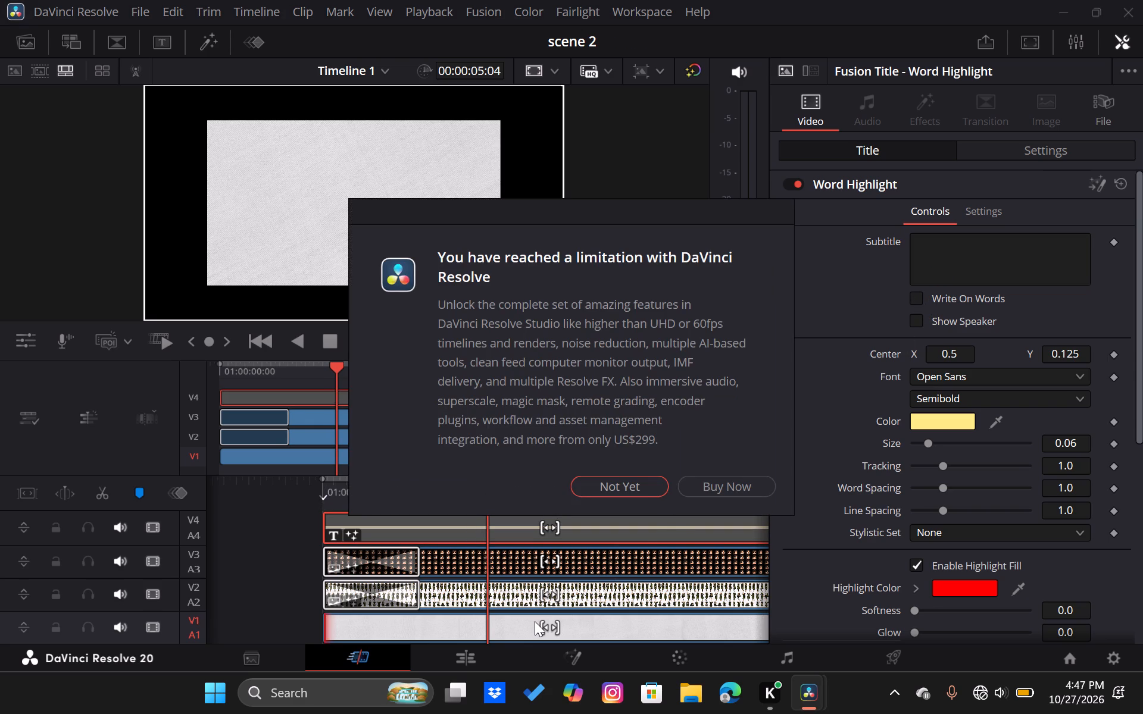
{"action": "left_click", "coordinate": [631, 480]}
Delete the Word Highlight clip from track V4.
{"action": "key", "text": "BackSpace"}
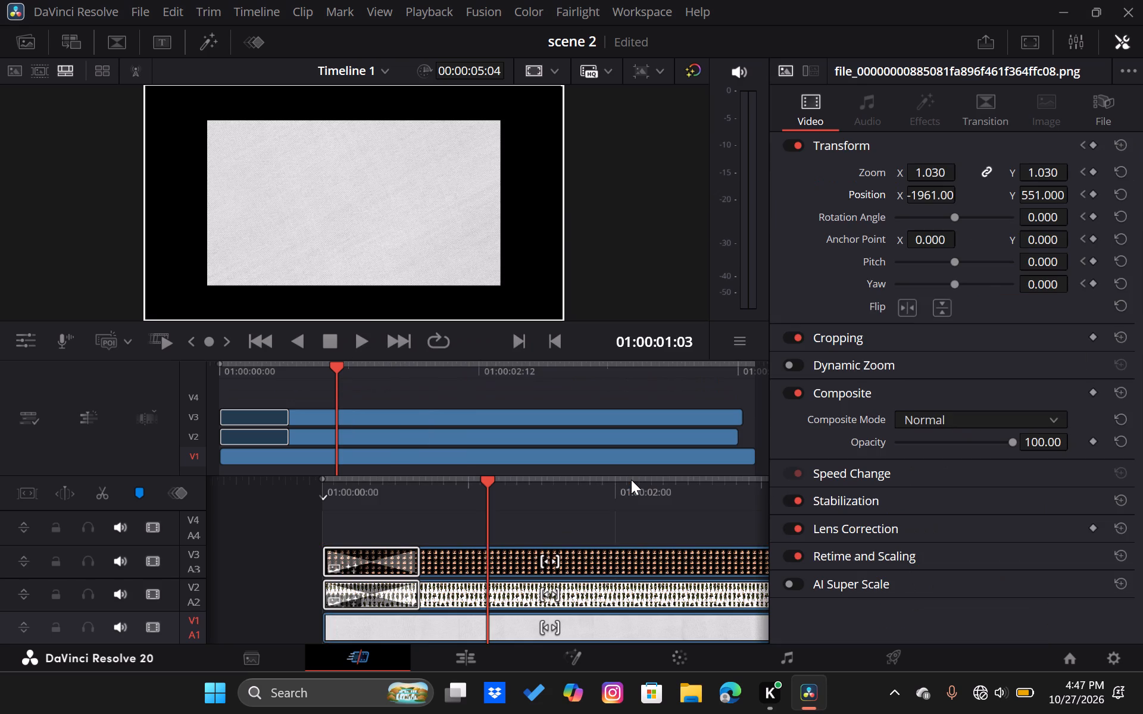
Browse the titles library around the Animated and Subtitles groups, previewing Lollipop and nearby styles for a replacement title.
{"action": "left_click", "coordinate": [171, 38]}
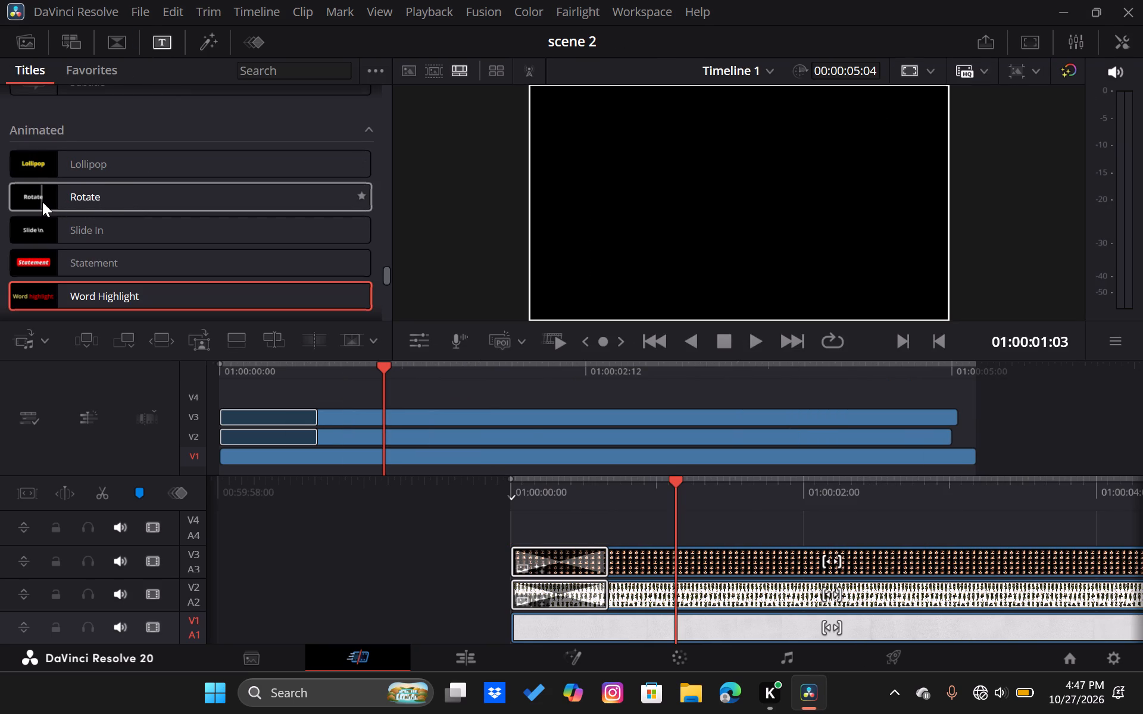
{"action": "scroll", "coordinate": [45, 229], "scroll_direction": "up", "scroll_amount": 1}
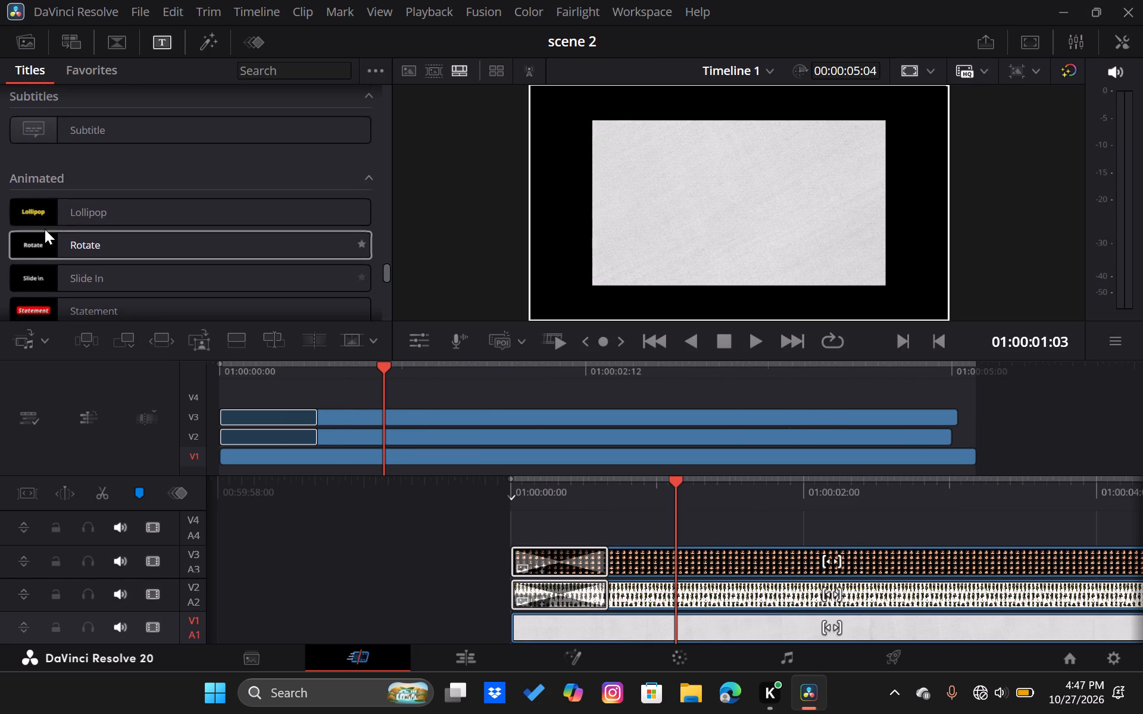
{"action": "scroll", "coordinate": [45, 229], "scroll_direction": "up", "scroll_amount": 1}
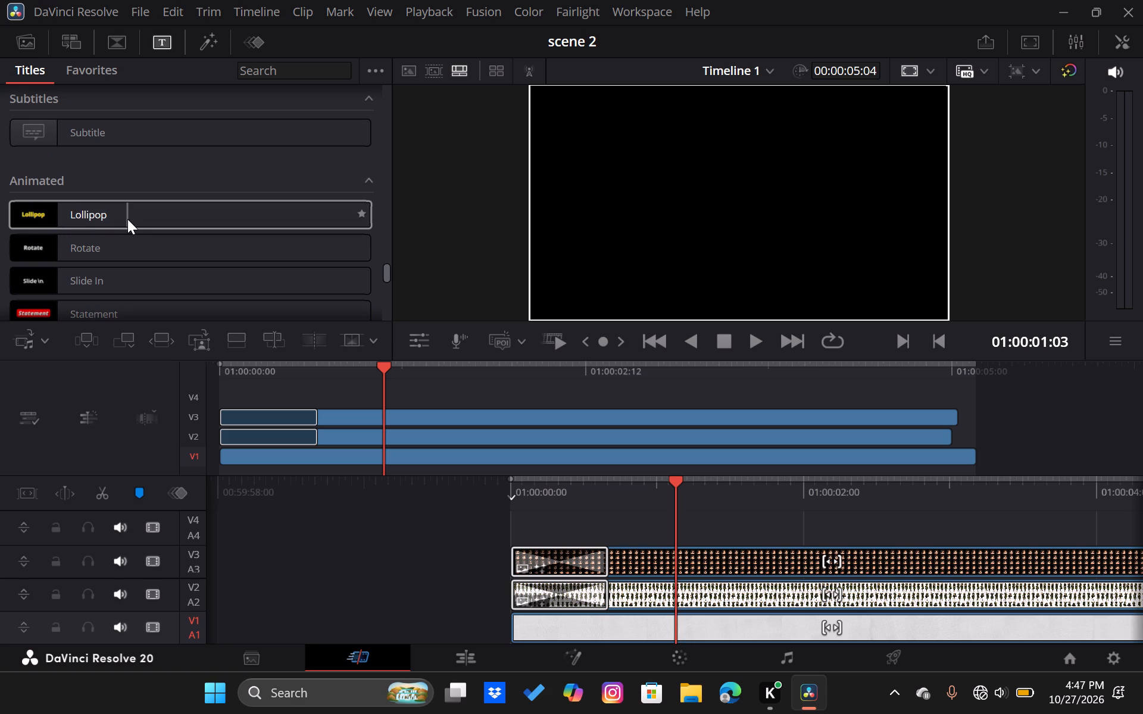
{"action": "left_click", "coordinate": [127, 219]}
{"action": "scroll", "coordinate": [121, 212], "scroll_direction": "down", "scroll_amount": 1}
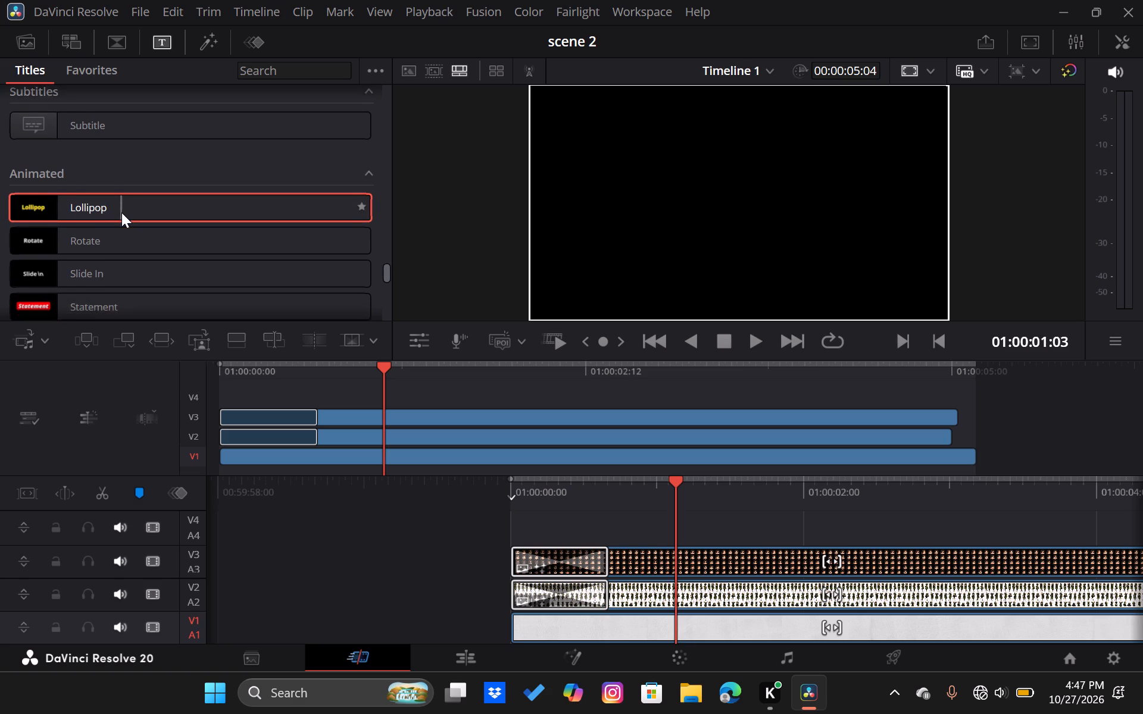
{"action": "scroll", "coordinate": [121, 212], "scroll_direction": "down", "scroll_amount": 1}
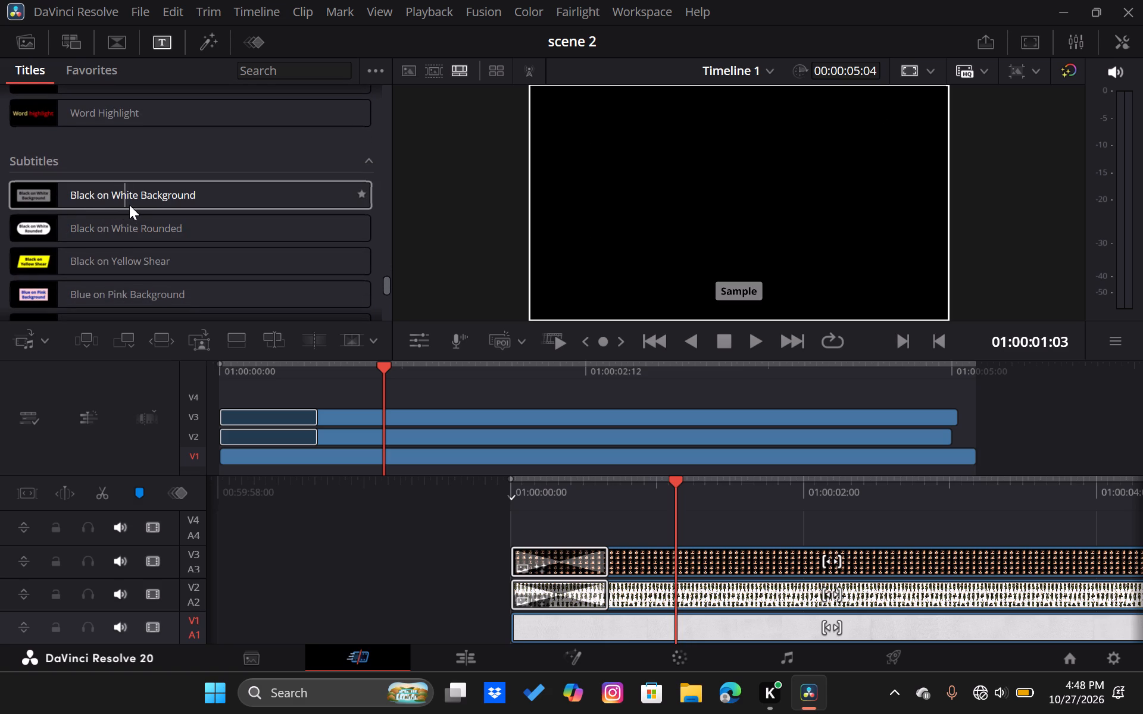
{"action": "scroll", "coordinate": [66, 225], "scroll_direction": "up", "scroll_amount": 3}
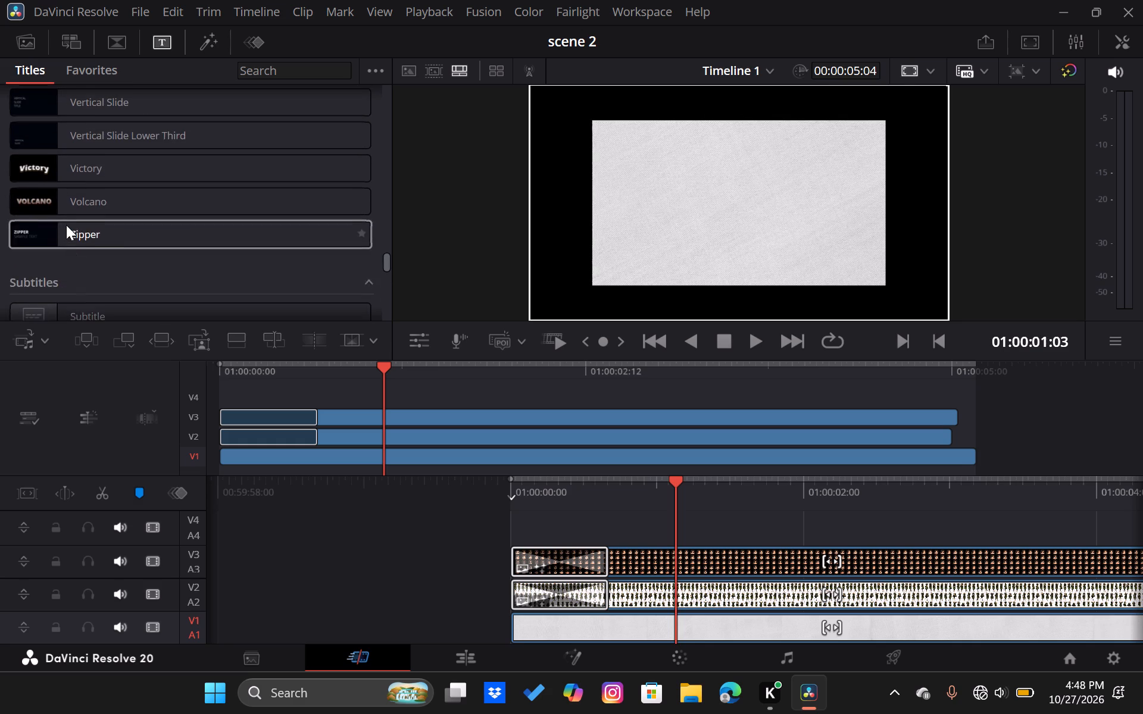
{"action": "scroll", "coordinate": [66, 225], "scroll_direction": "up", "scroll_amount": 1}
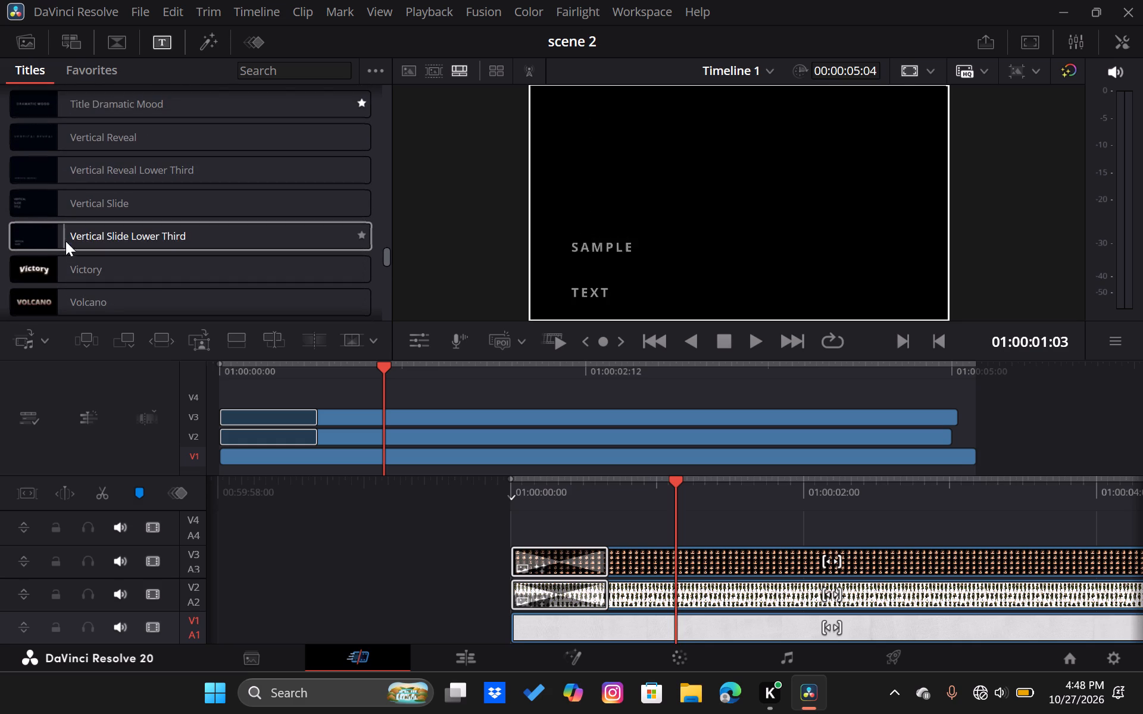
Examine the Victory, Title Dramatic Mood, Speed and Slime titles as candidates for the scene.
{"action": "left_click", "coordinate": [106, 265]}
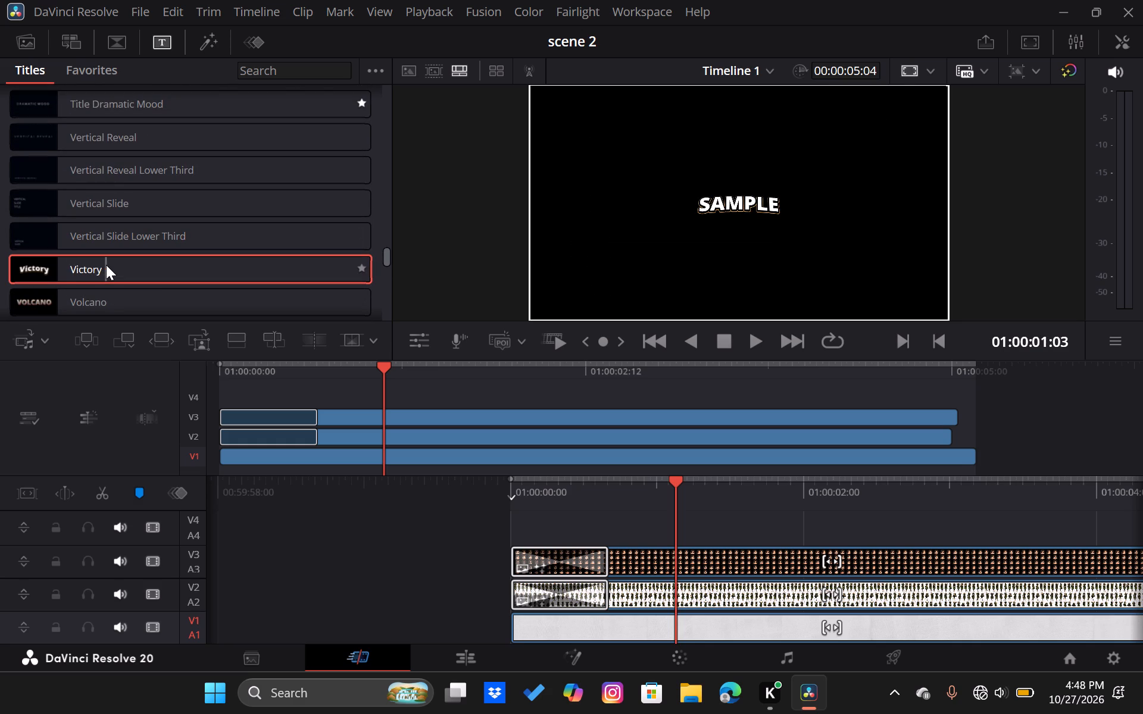
{"action": "scroll", "coordinate": [69, 265], "scroll_direction": "up", "scroll_amount": 2}
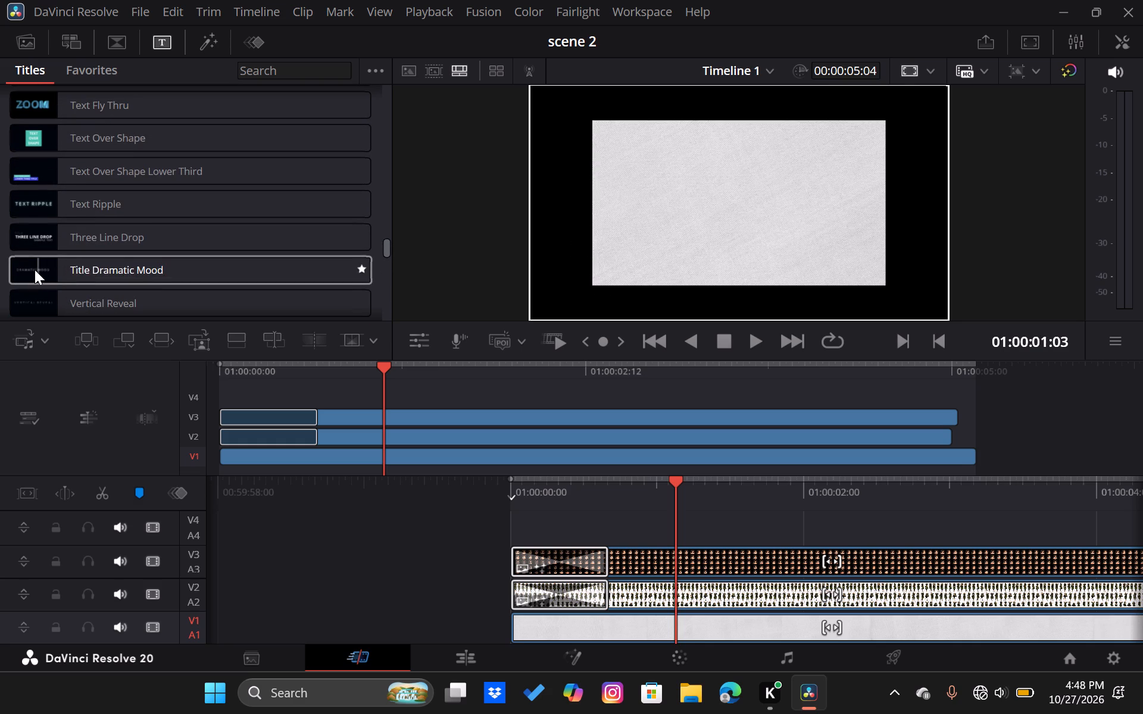
{"action": "left_click", "coordinate": [35, 270]}
{"action": "scroll", "coordinate": [122, 264], "scroll_direction": "up", "scroll_amount": 1}
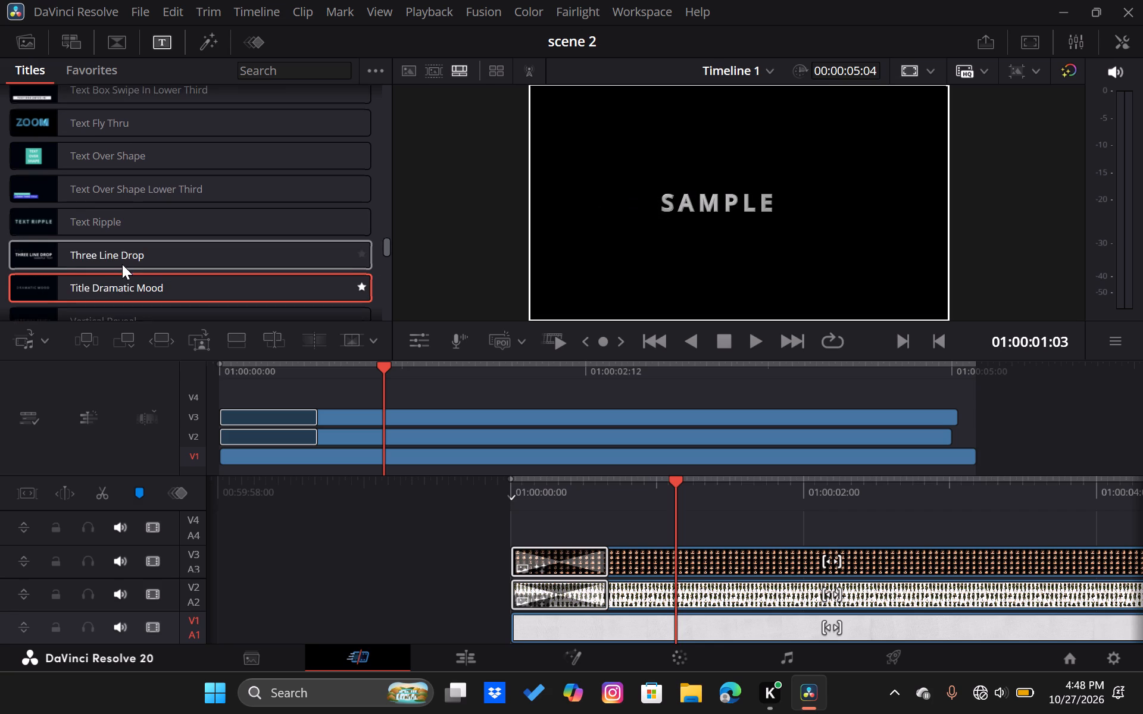
{"action": "scroll", "coordinate": [122, 264], "scroll_direction": "up", "scroll_amount": 1}
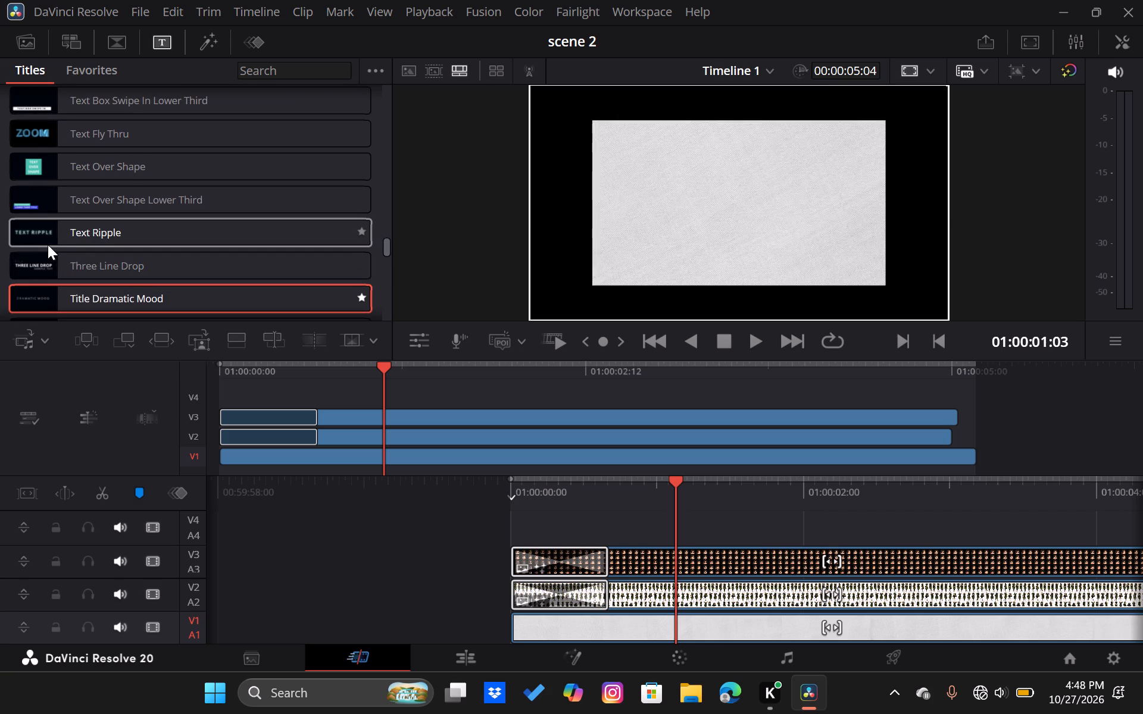
{"action": "scroll", "coordinate": [106, 240], "scroll_direction": "up", "scroll_amount": 1}
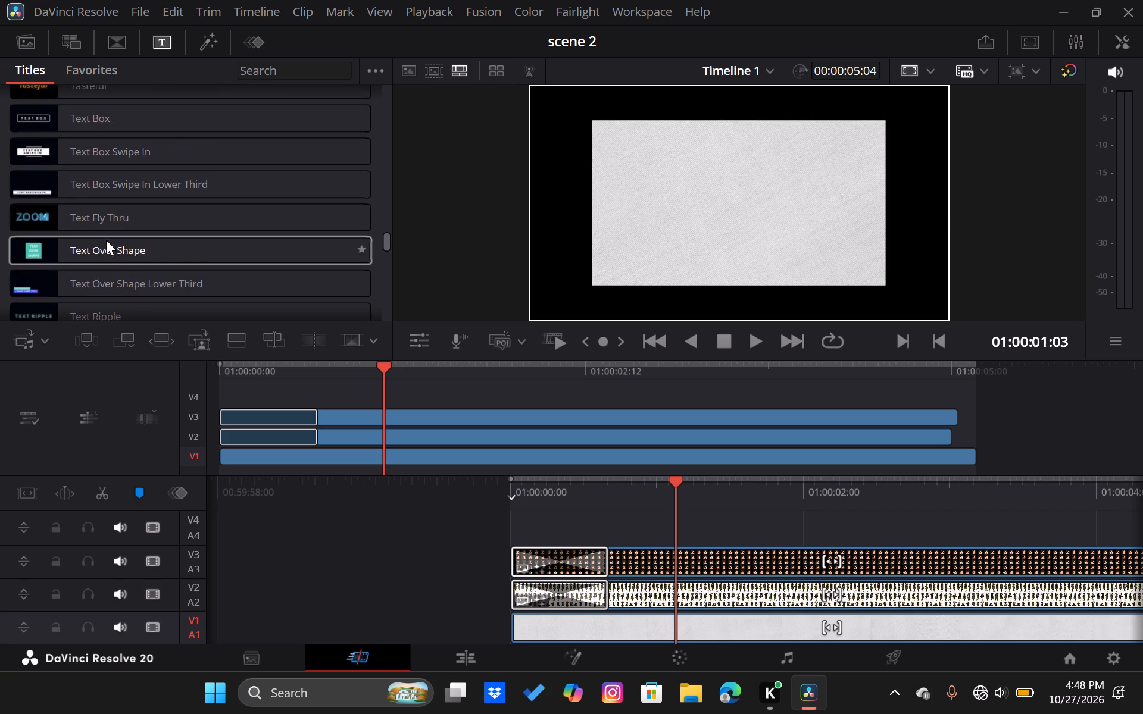
{"action": "scroll", "coordinate": [106, 240], "scroll_direction": "up", "scroll_amount": 2}
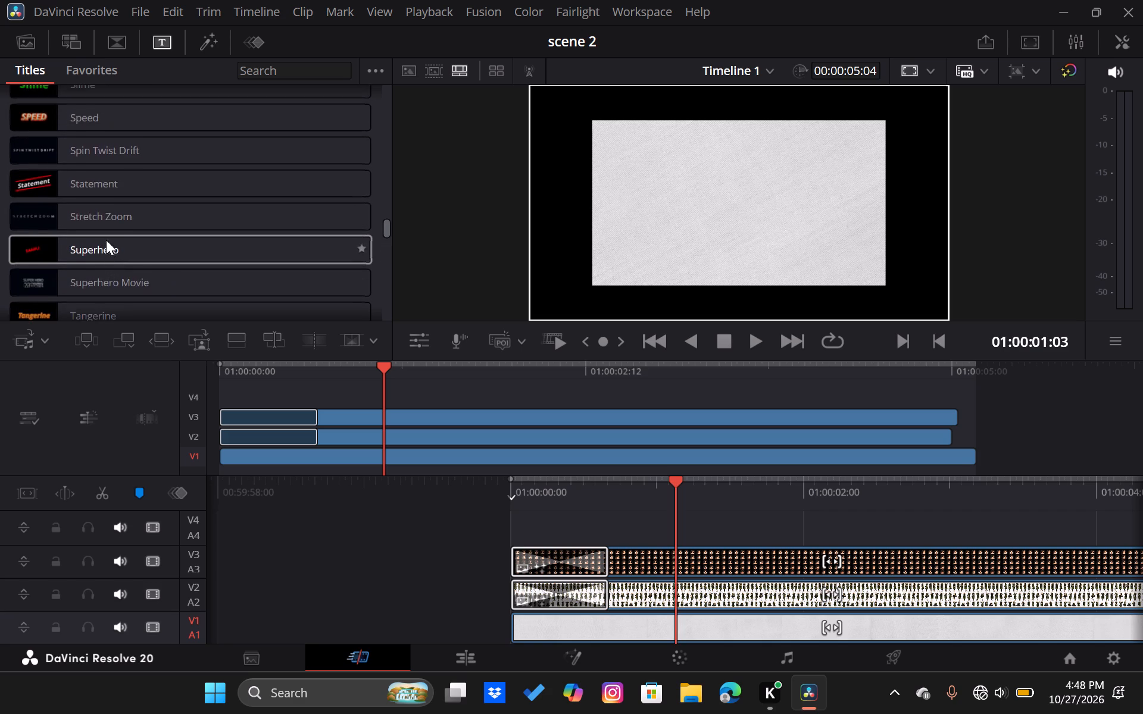
{"action": "scroll", "coordinate": [106, 240], "scroll_direction": "up", "scroll_amount": 1}
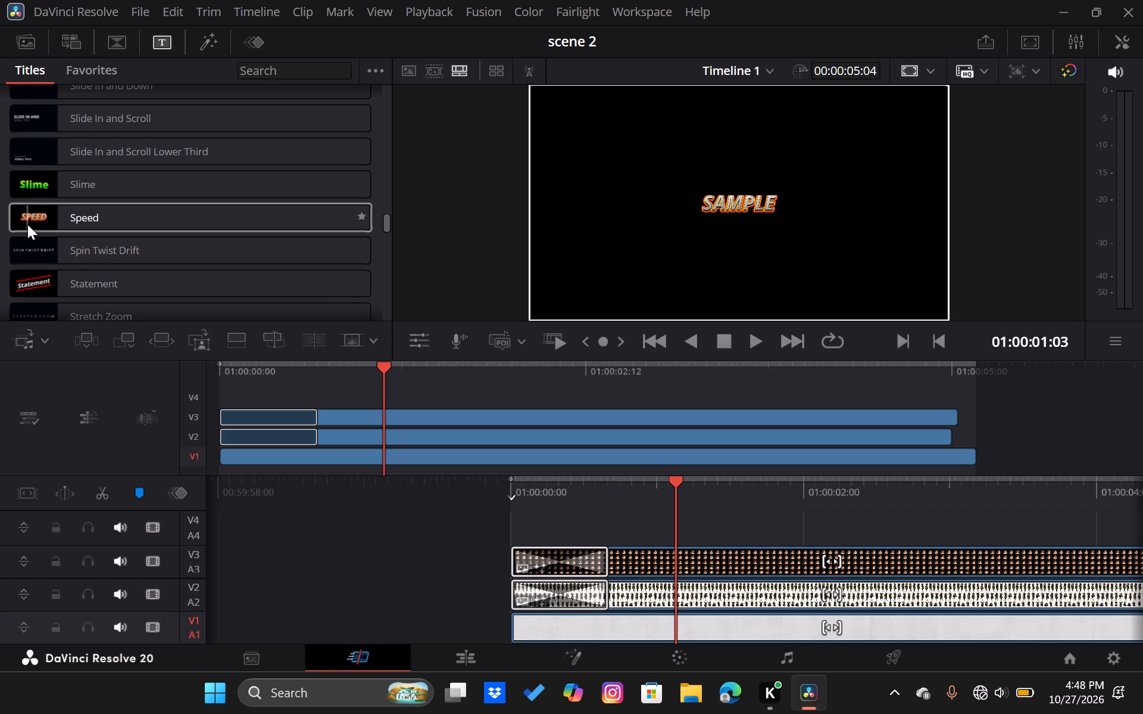
{"action": "left_click", "coordinate": [81, 223]}
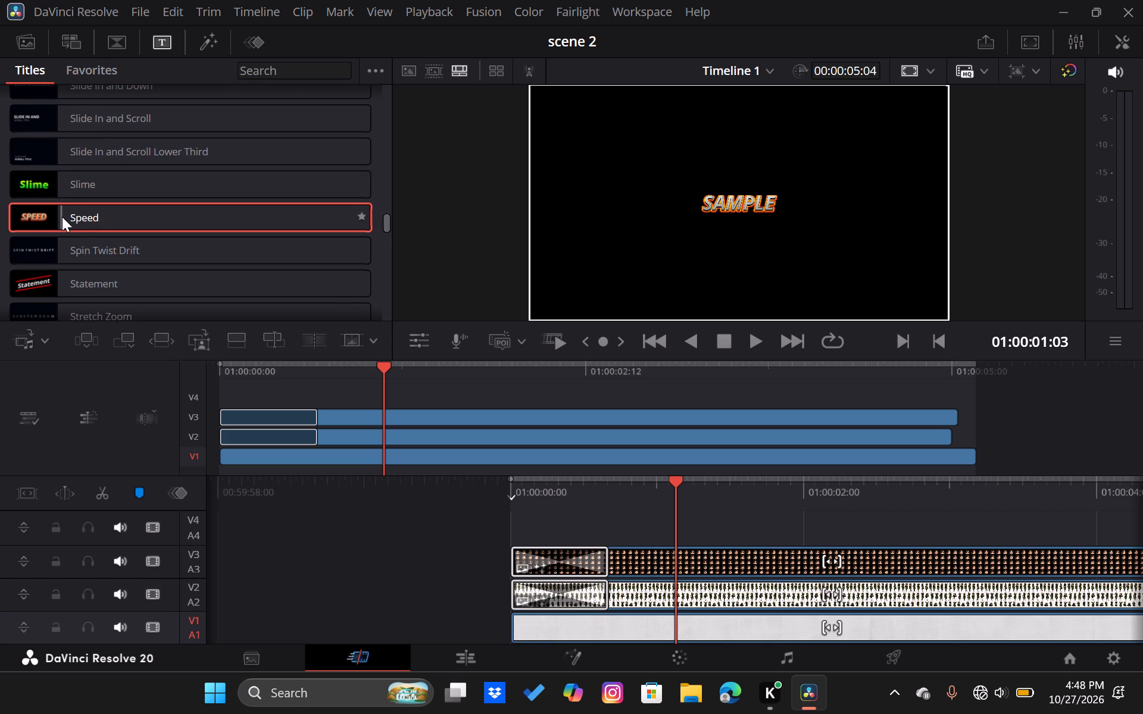
{"action": "left_click", "coordinate": [62, 217]}
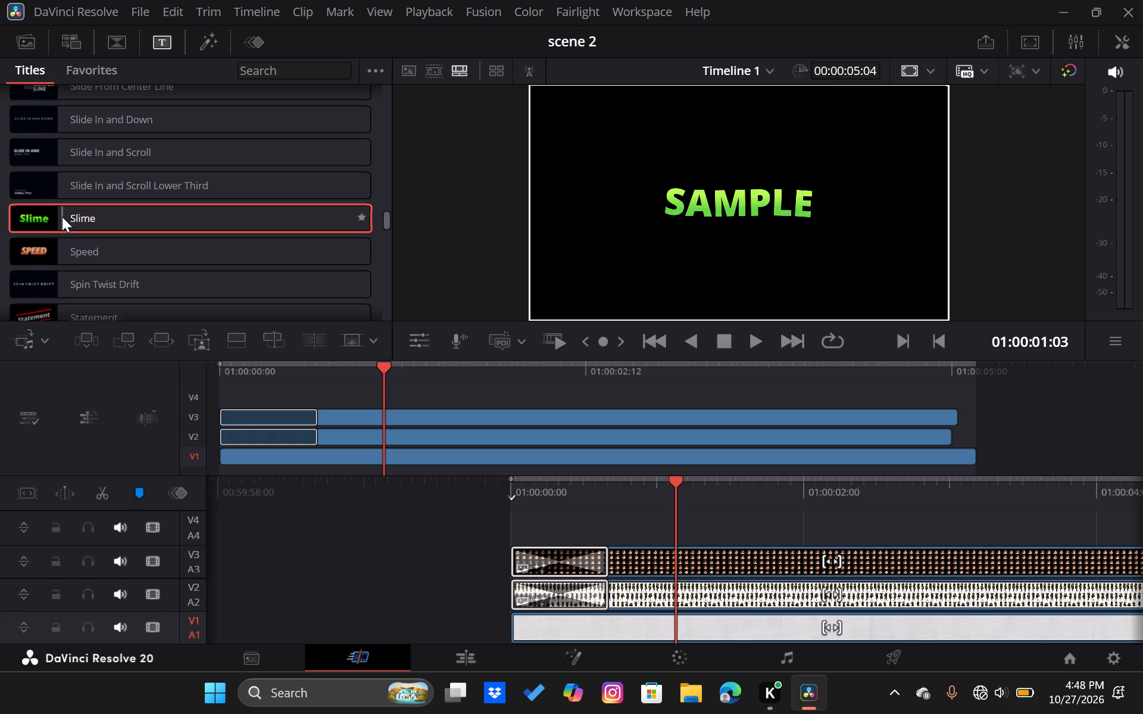
{"action": "scroll", "coordinate": [108, 223], "scroll_direction": "up", "scroll_amount": 1}
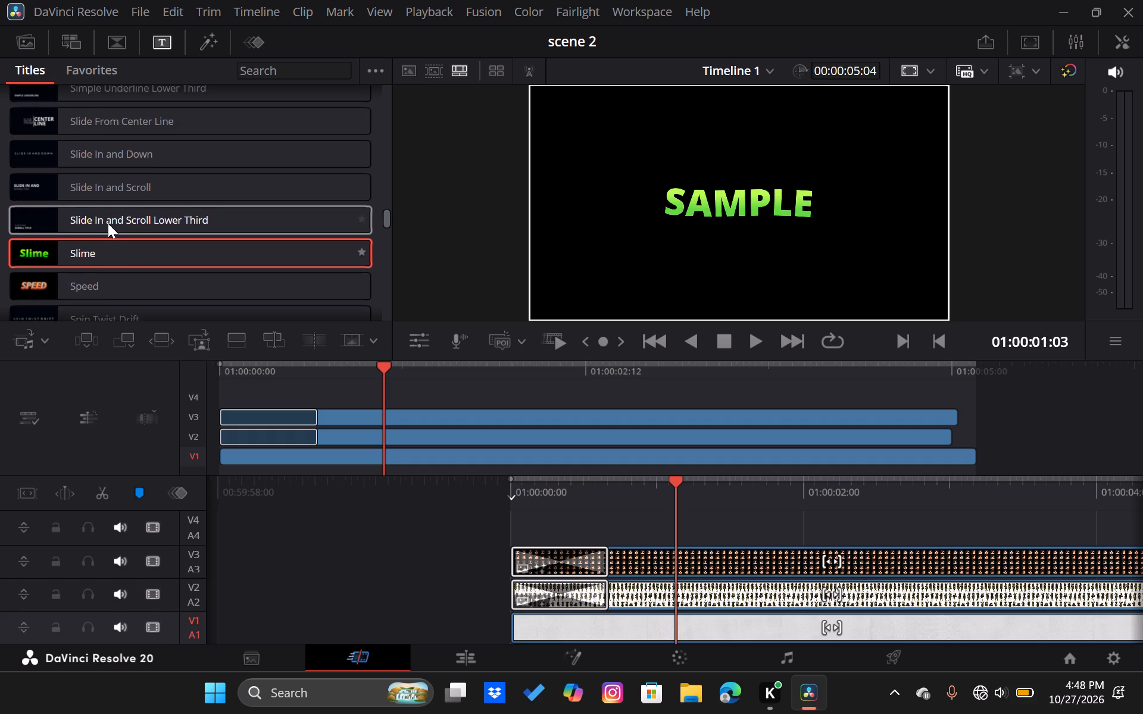
Browse the earlier titles in the library, examining Pow!!, Neon Flicker, Jitter and Metallic Steel.
{"action": "scroll", "coordinate": [108, 223], "scroll_direction": "up", "scroll_amount": 4}
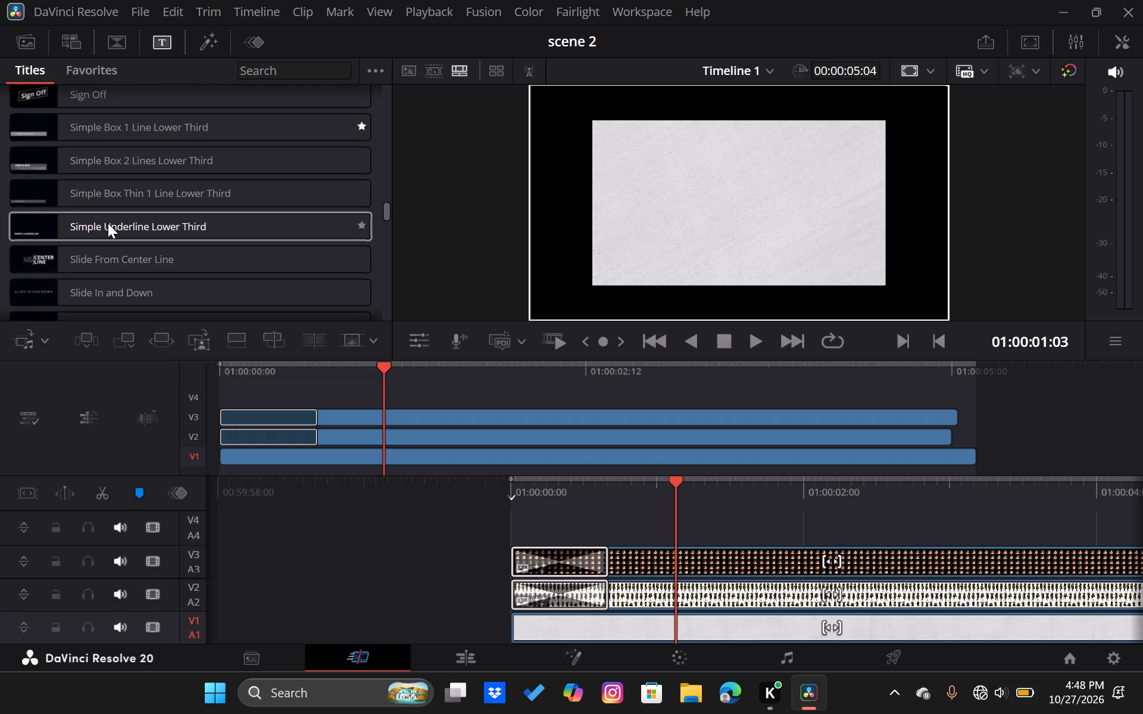
{"action": "scroll", "coordinate": [108, 223], "scroll_direction": "up", "scroll_amount": 1}
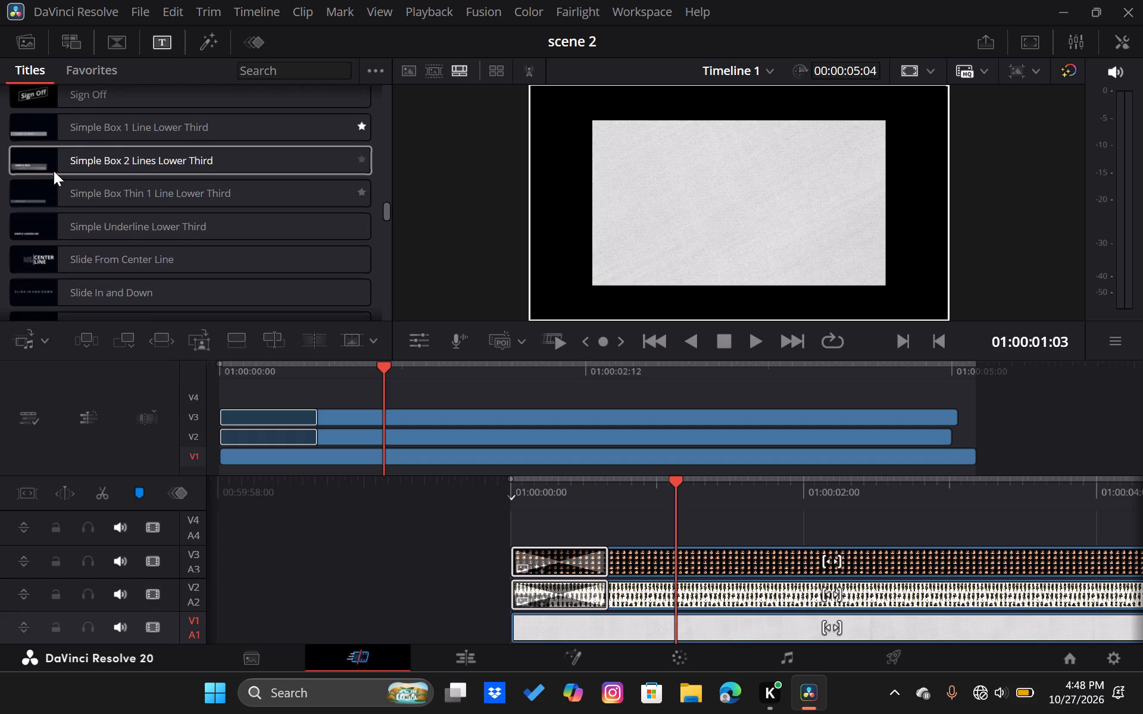
{"action": "scroll", "coordinate": [54, 170], "scroll_direction": "up", "scroll_amount": 3}
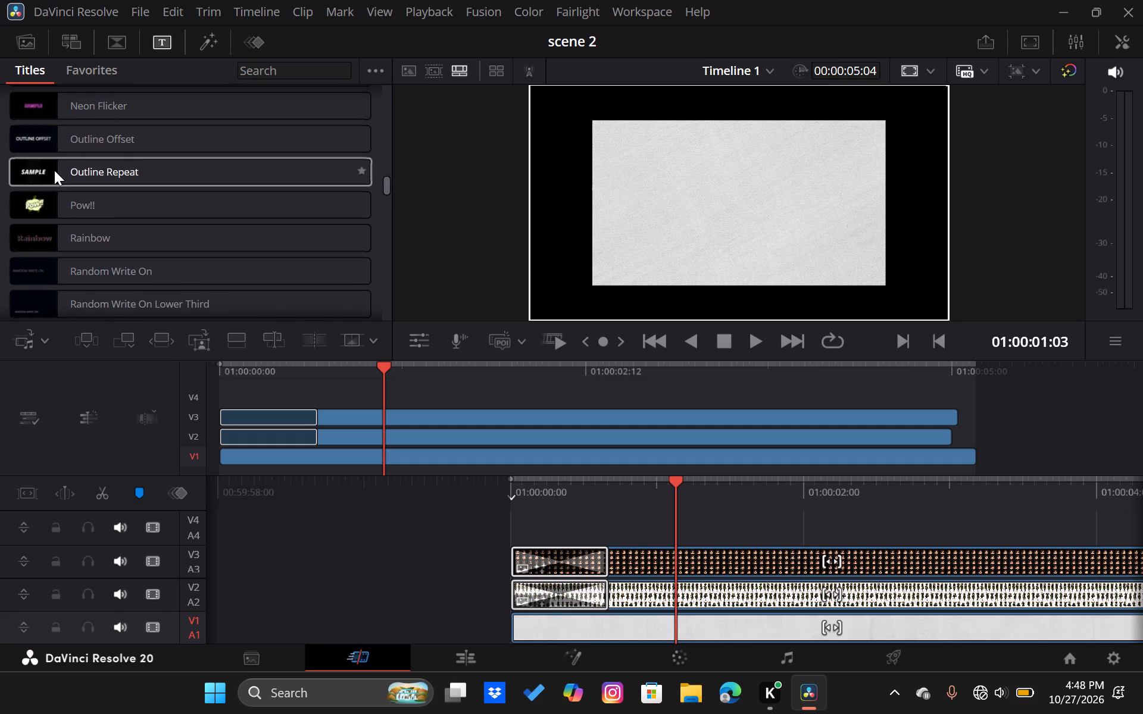
{"action": "left_click", "coordinate": [50, 199]}
{"action": "scroll", "coordinate": [50, 199], "scroll_direction": "up", "scroll_amount": 1}
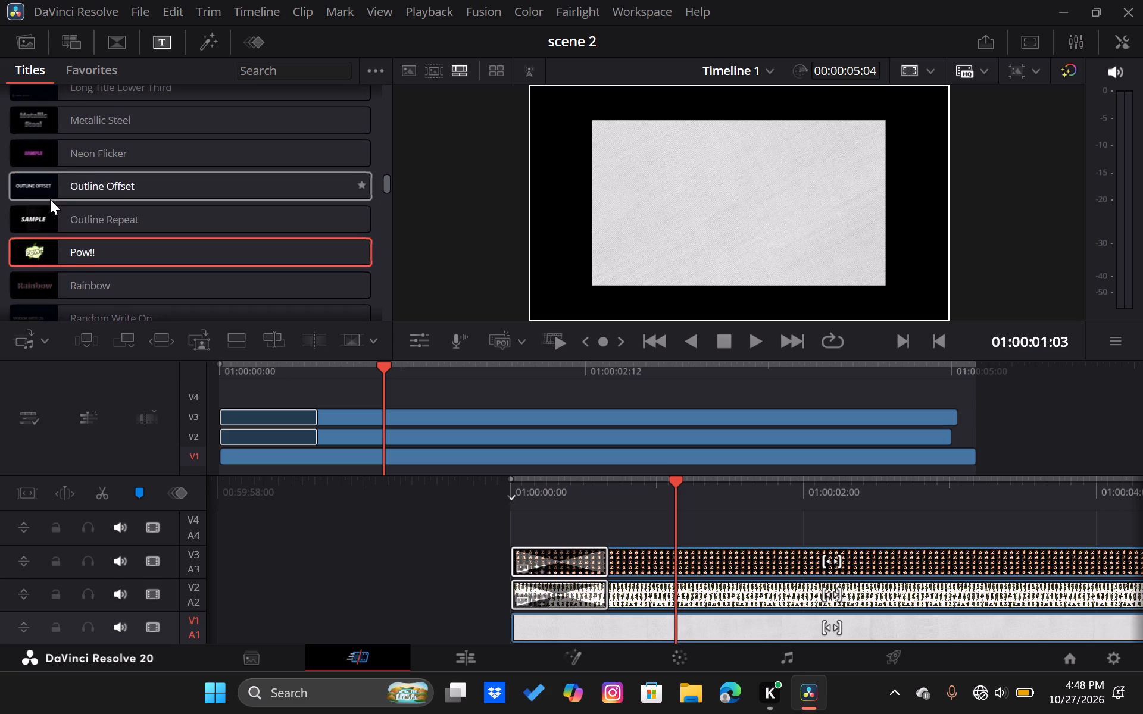
{"action": "scroll", "coordinate": [50, 199], "scroll_direction": "up", "scroll_amount": 1}
{"action": "left_click", "coordinate": [52, 227]}
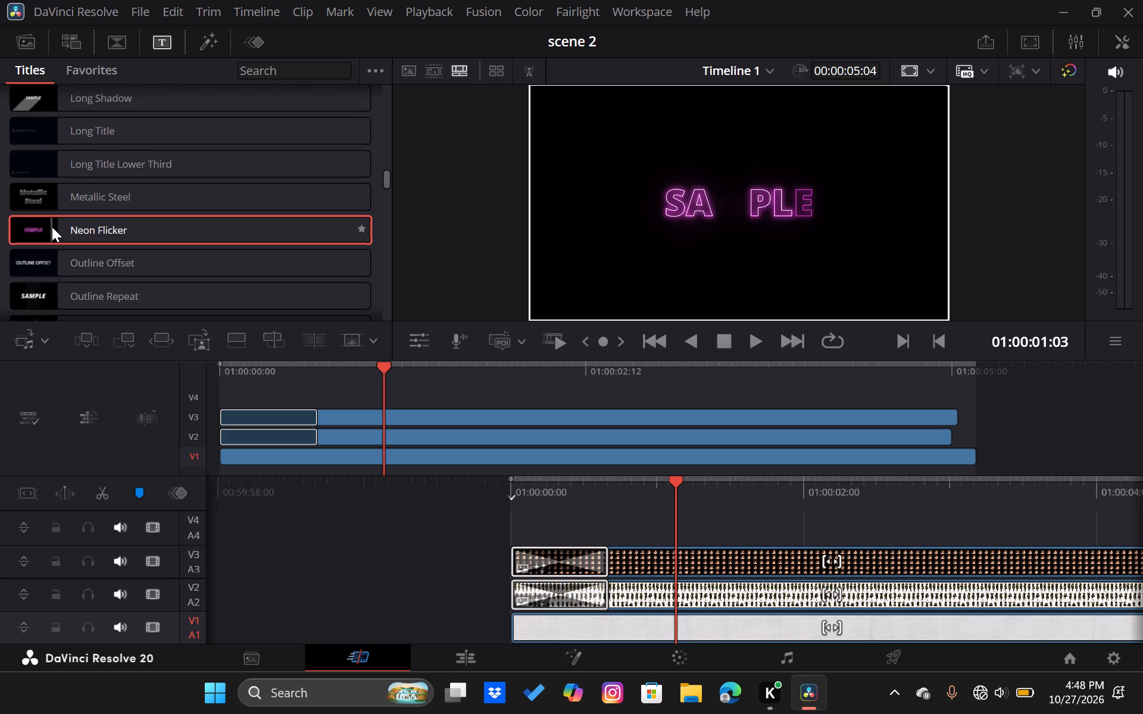
{"action": "scroll", "coordinate": [115, 234], "scroll_direction": "up", "scroll_amount": 1}
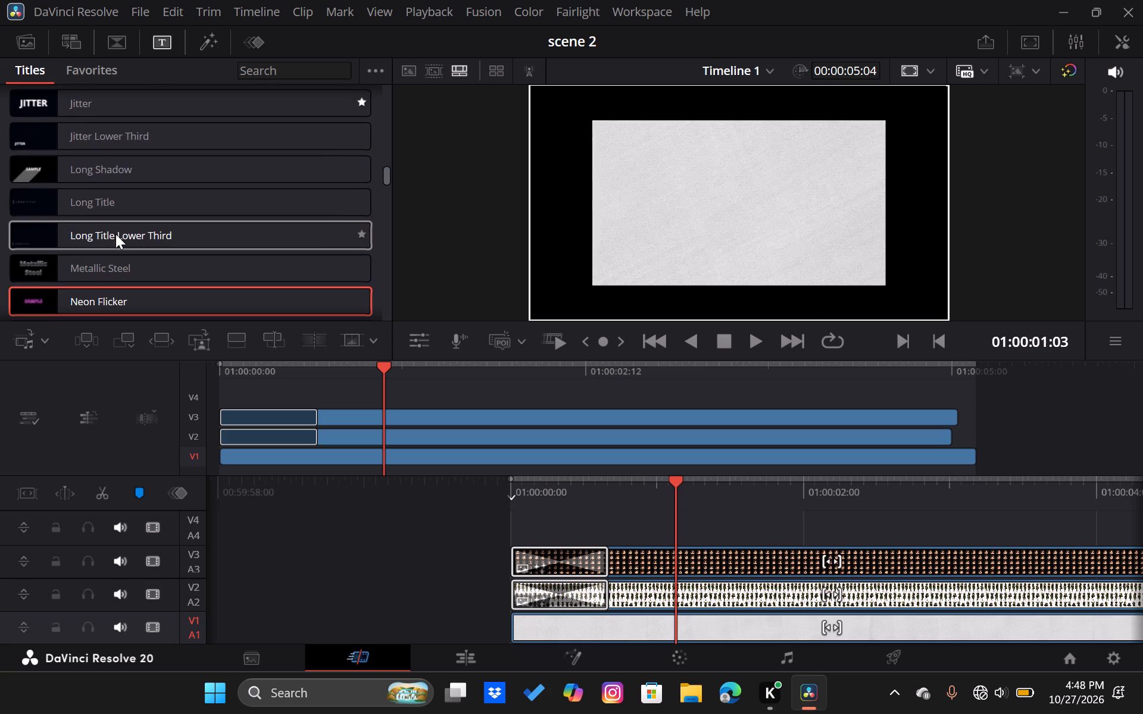
{"action": "scroll", "coordinate": [115, 234], "scroll_direction": "up", "scroll_amount": 1}
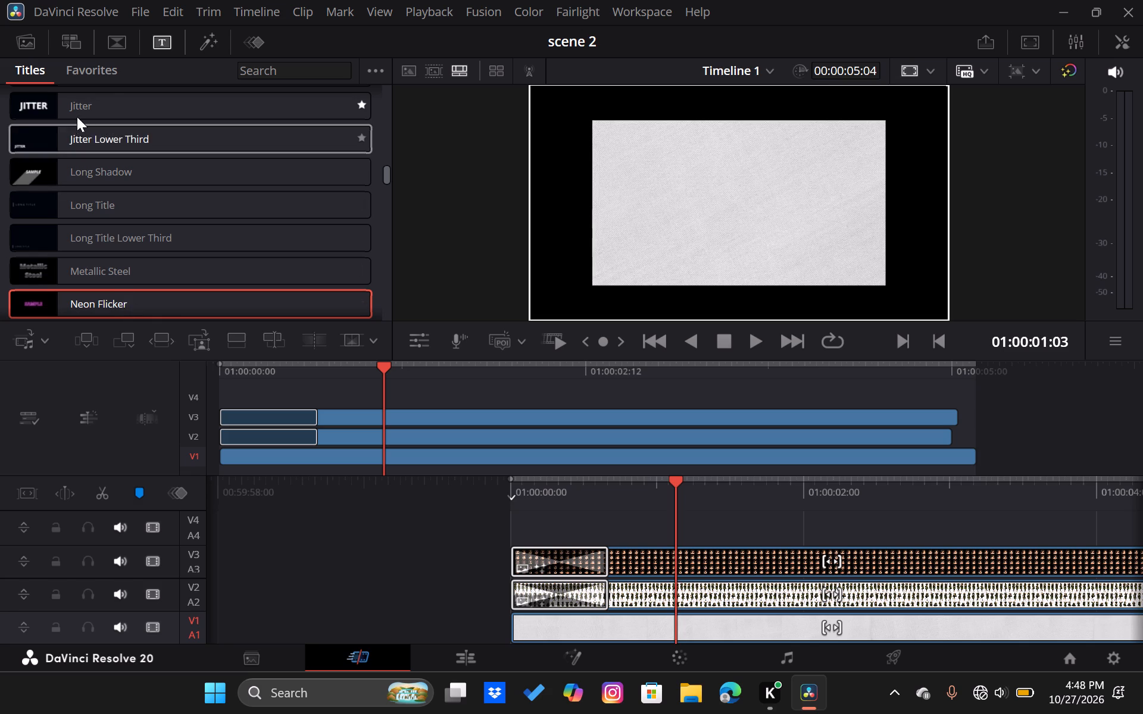
{"action": "scroll", "coordinate": [114, 111], "scroll_direction": "up", "scroll_amount": 1}
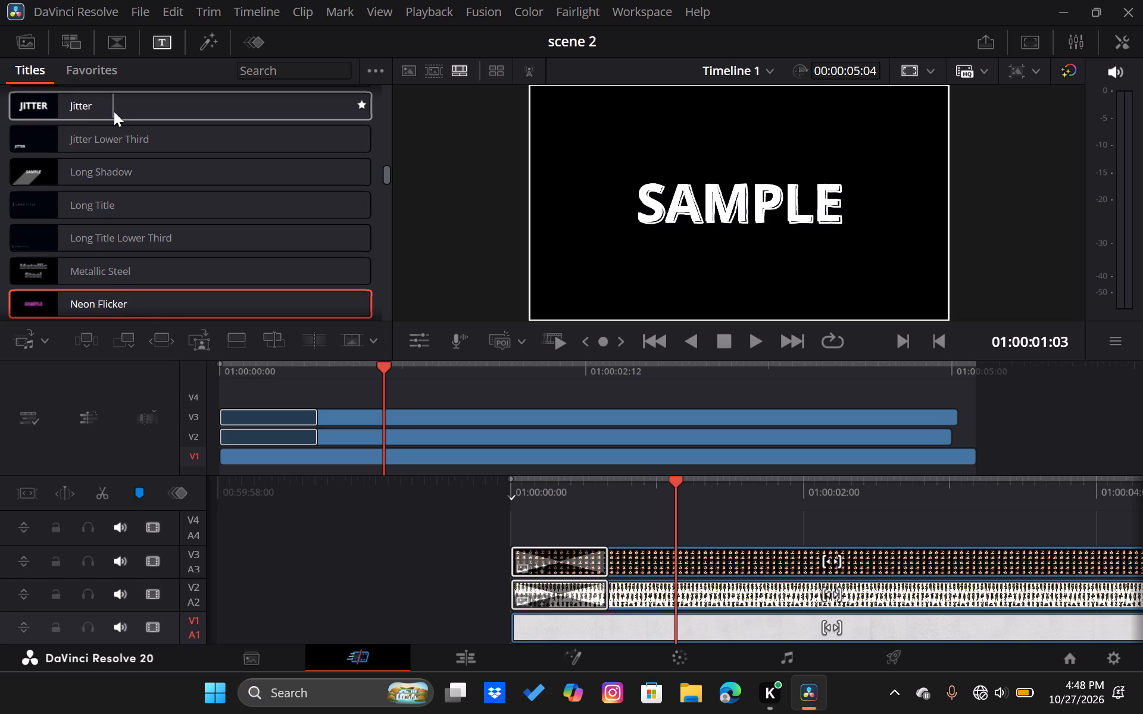
{"action": "scroll", "coordinate": [114, 111], "scroll_direction": "up", "scroll_amount": 1}
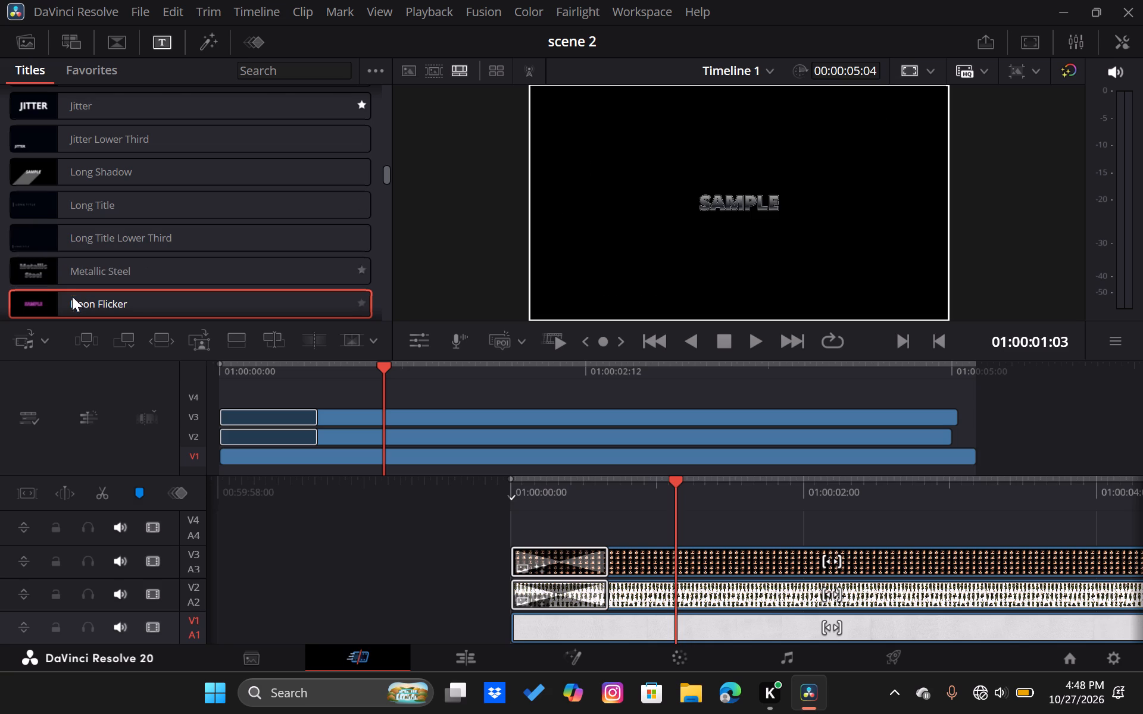
Add the Neon Flicker title to track V4, starting about 10 frames into the timeline.
{"action": "left_click_drag", "start_coordinate": [72, 306], "coordinate": [348, 344]}
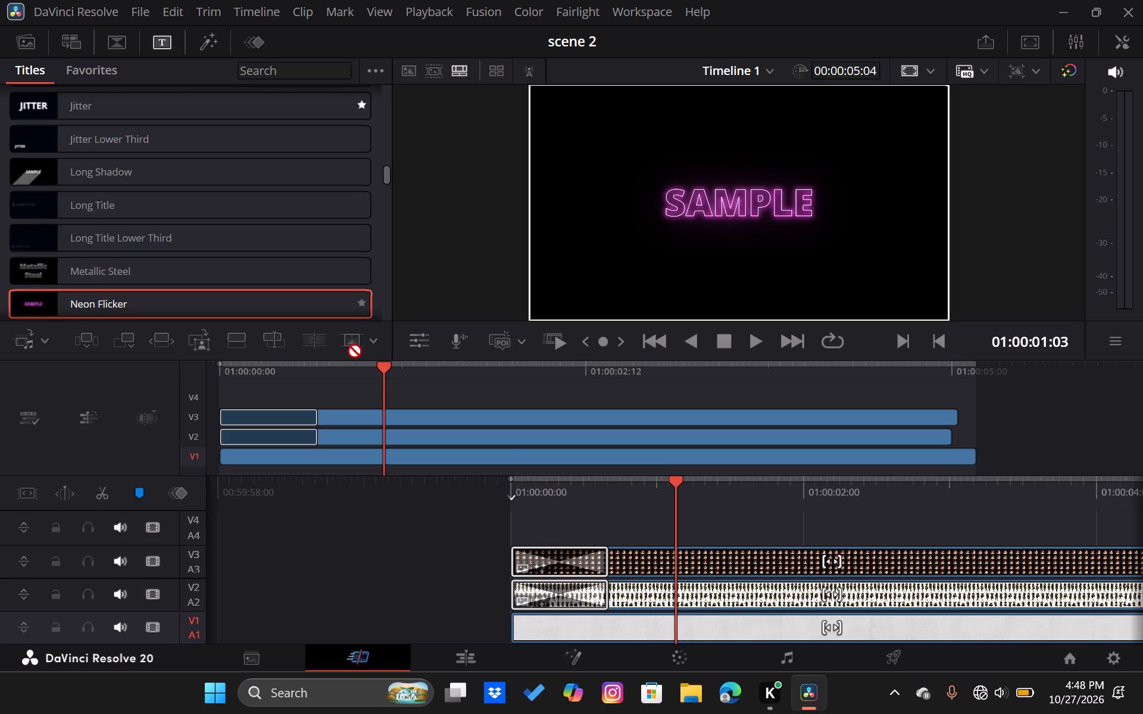
{"action": "left_click_drag", "start_coordinate": [348, 344], "coordinate": [576, 522]}
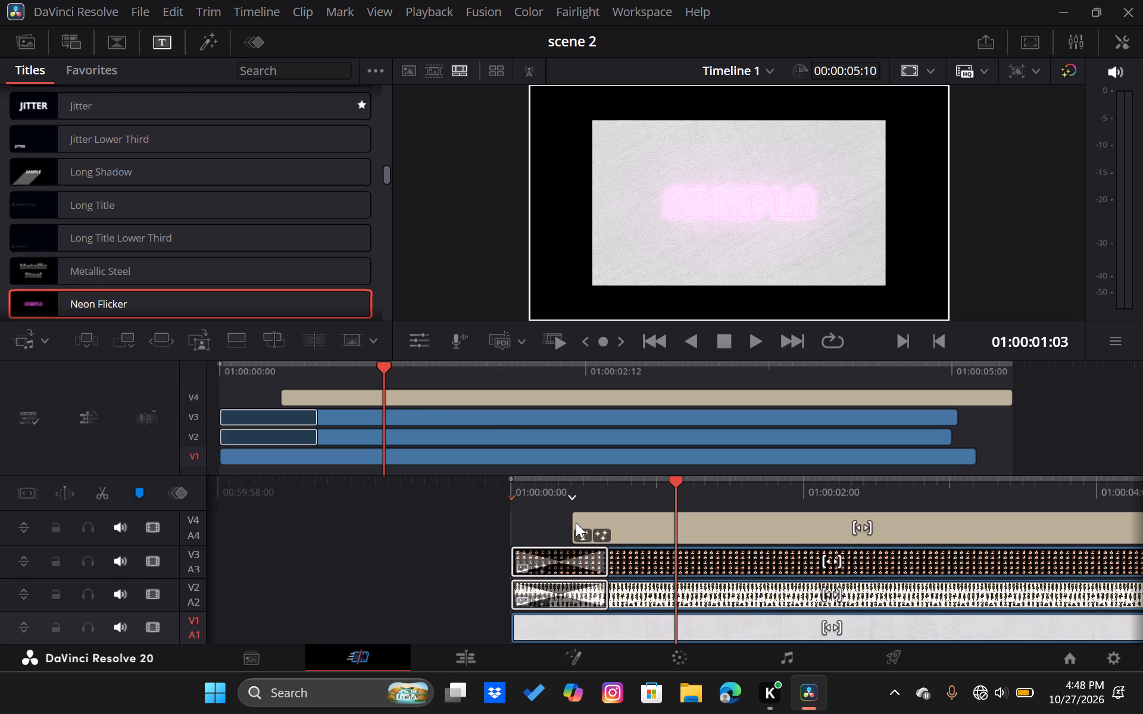
{"action": "scroll", "coordinate": [576, 522], "scroll_direction": "left", "scroll_amount": 1}
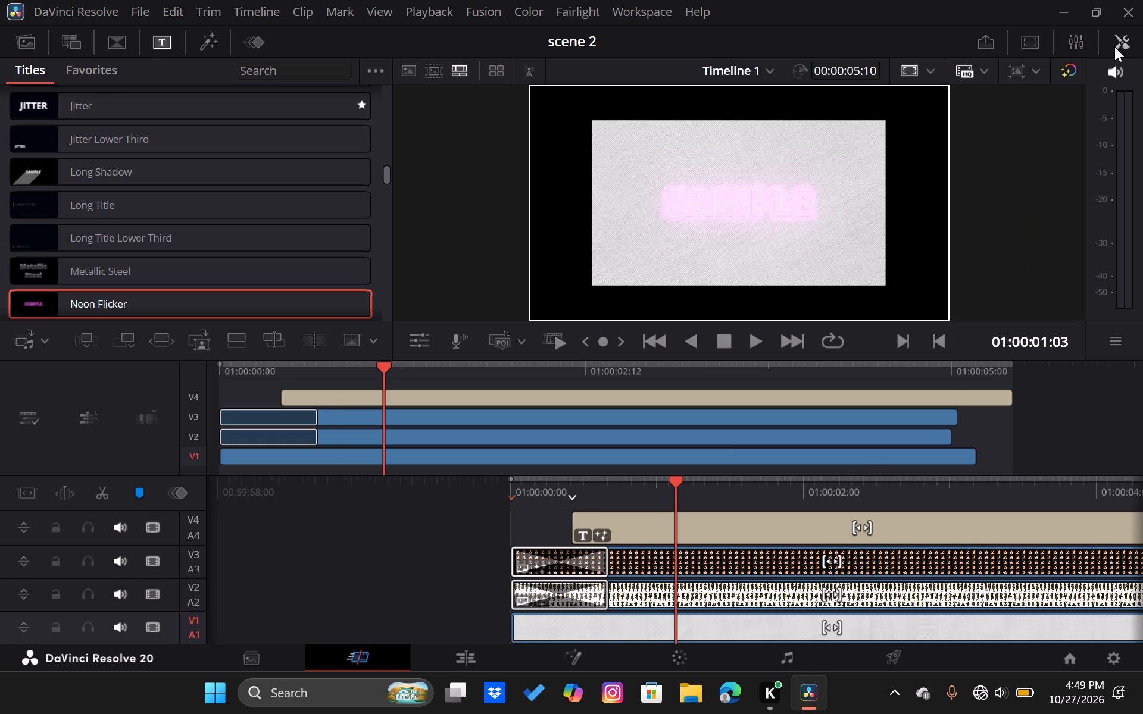
Replace the Neon Flicker title's SAMPLE text with "radhe co sim".
{"action": "left_click", "coordinate": [1114, 46]}
{"action": "left_click_drag", "start_coordinate": [920, 246], "coordinate": [897, 246]}
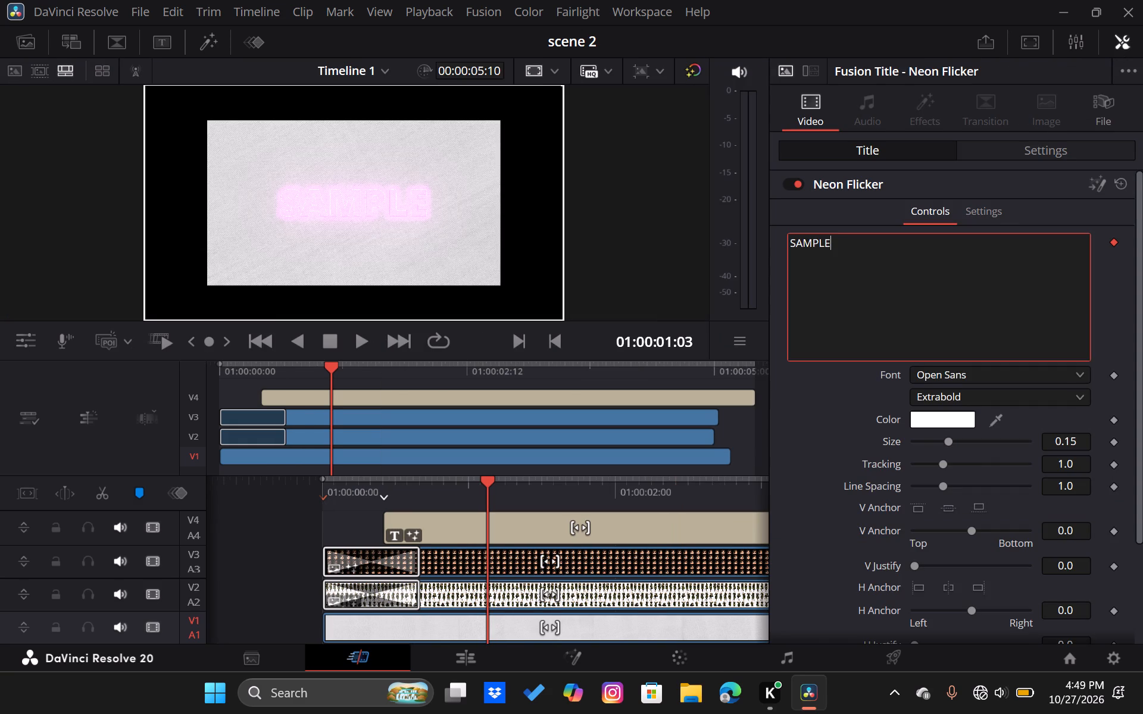
{"action": "left_click_drag", "start_coordinate": [897, 246], "coordinate": [789, 246]}
{"action": "key", "text": "BackSpace"}
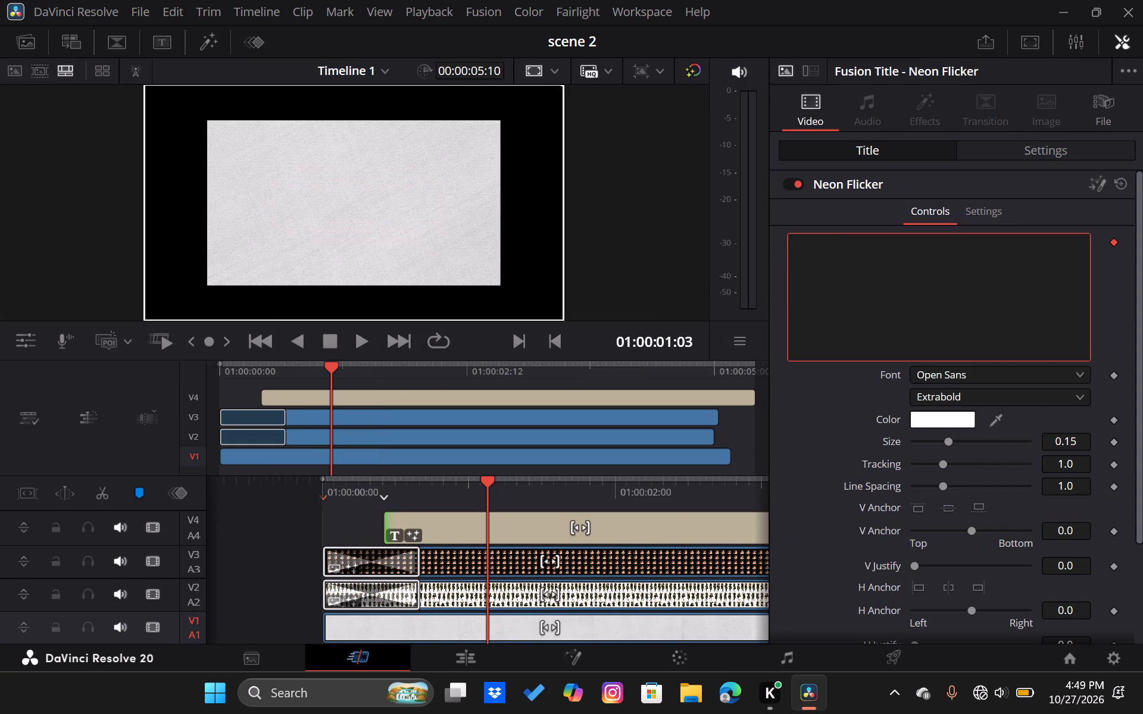
{"action": "type", "text": "radhe co s"}
{"action": "type", "text": "im"}
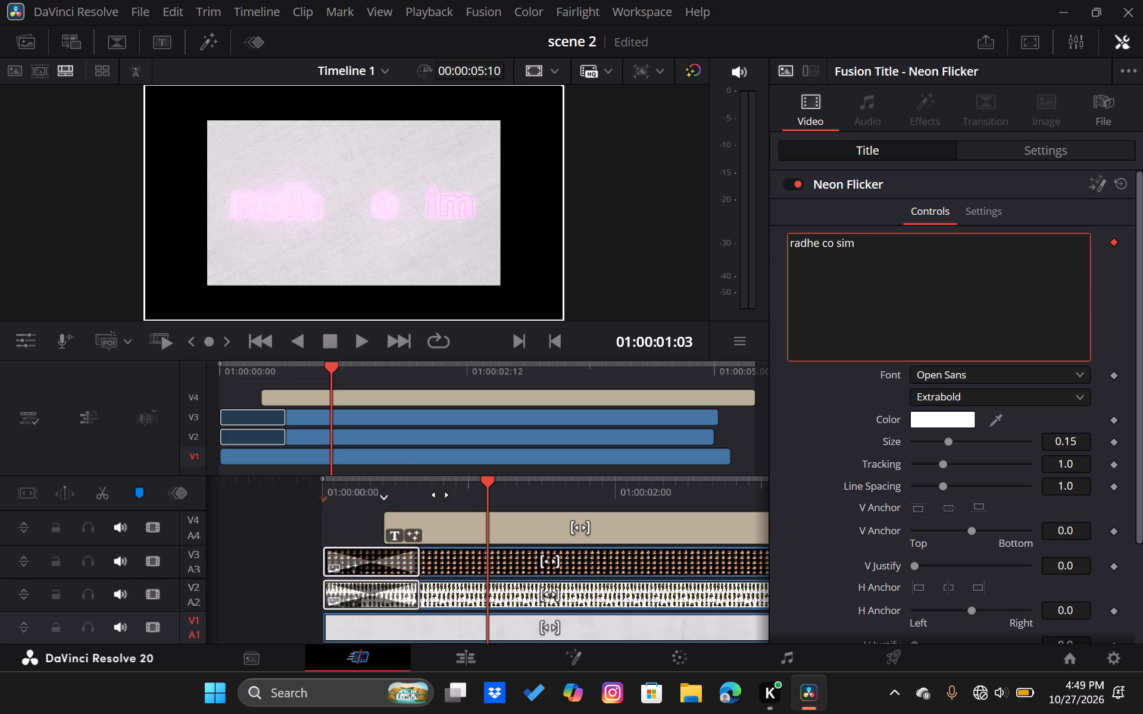
{"action": "key", "text": "space"}
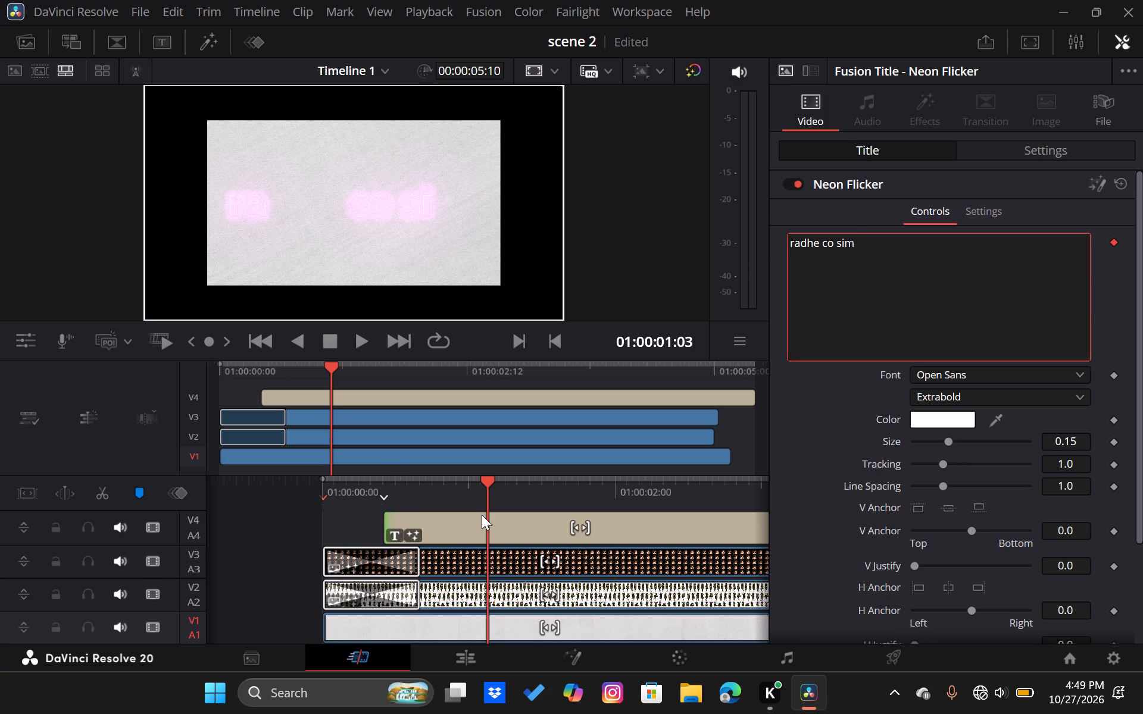
{"action": "key", "text": "space"}
Play the timeline from 01:00:01:03 to about 01:00:03:04 to review the Neon Flicker title with its new text.
{"action": "left_click", "coordinate": [482, 515]}
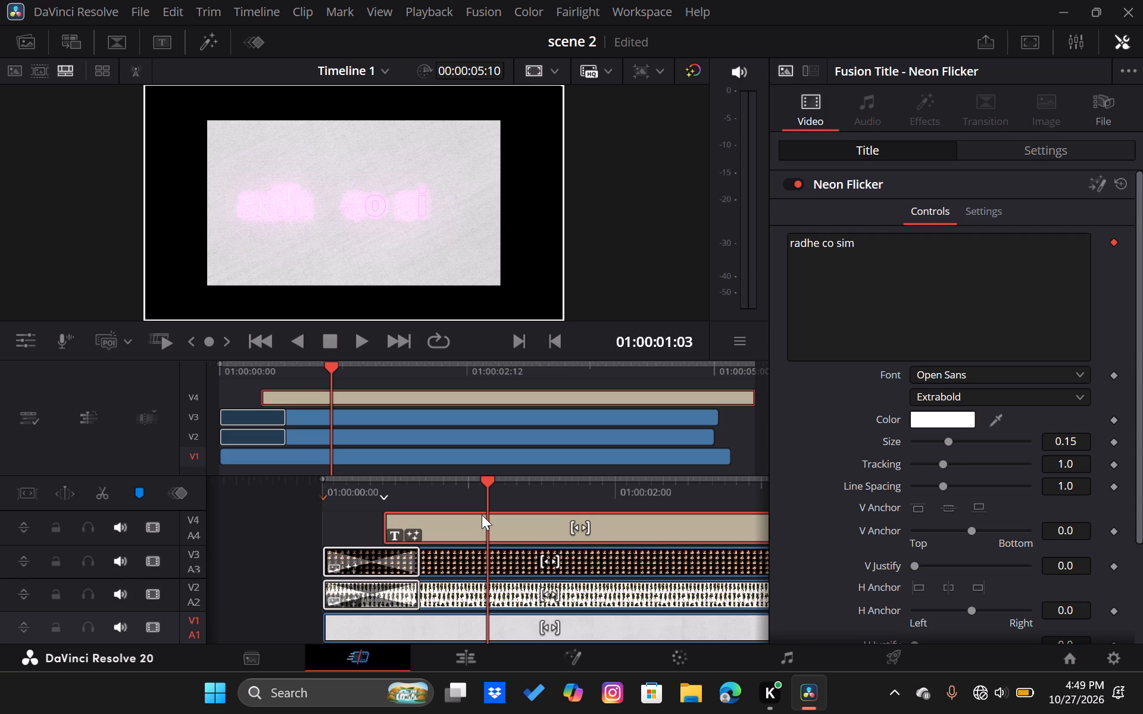
{"action": "key", "text": "space"}
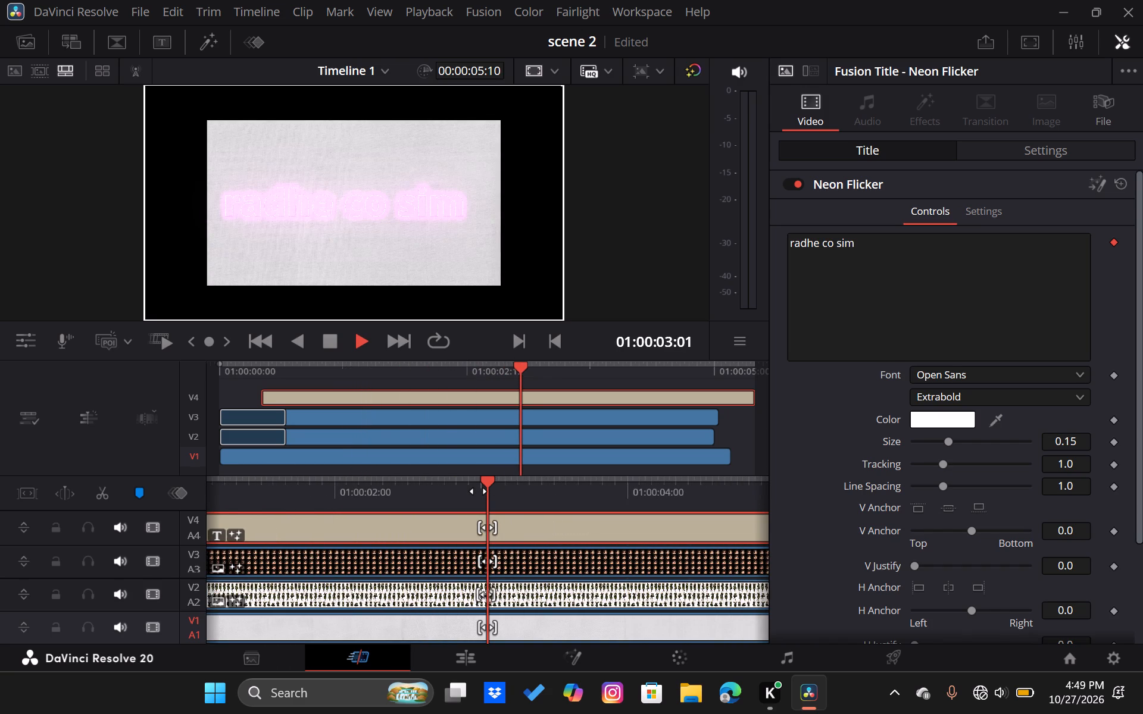
{"action": "key", "text": "space"}
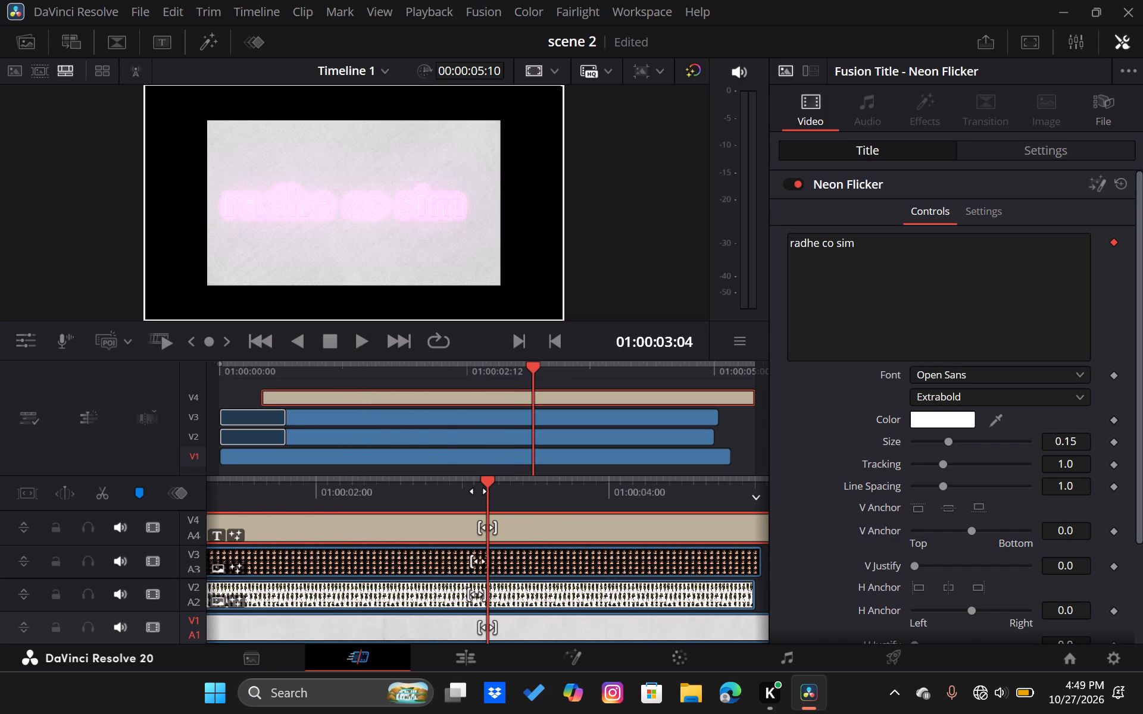